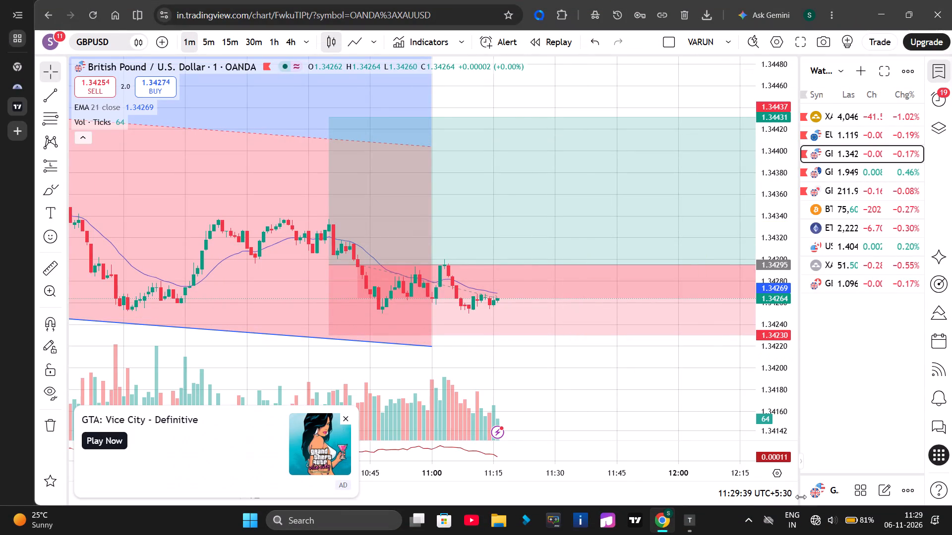
Connect the computer to the LPU Hostels-5G Wi-Fi network.
click(810, 528)
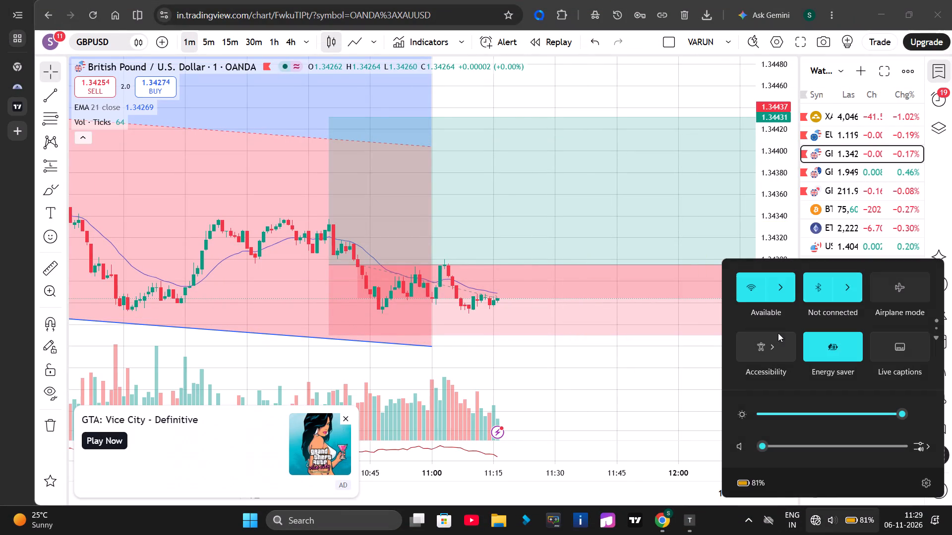
click(780, 301)
click(785, 312)
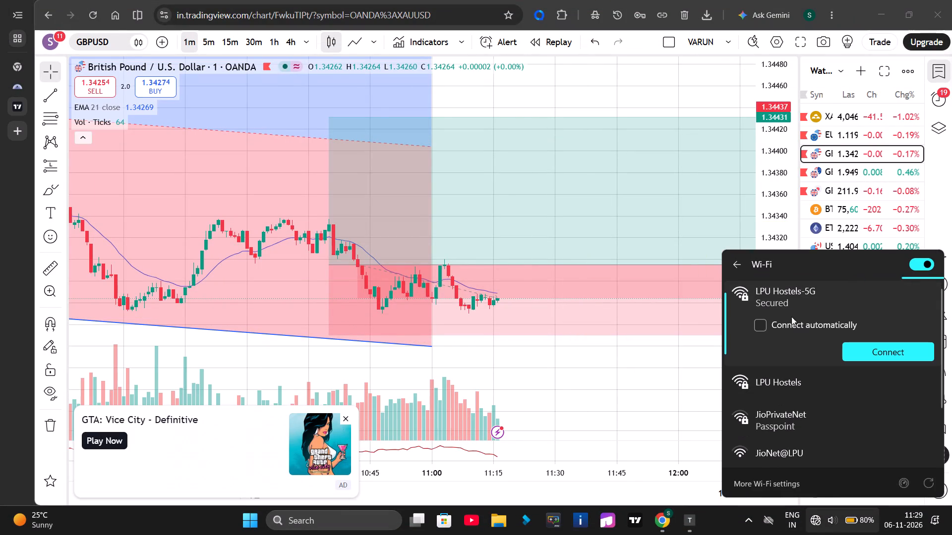
click(847, 351)
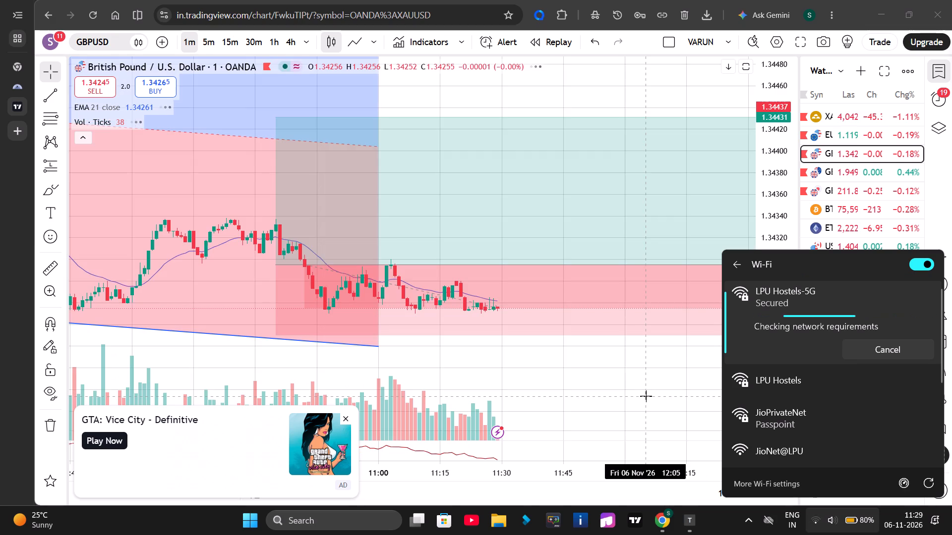
Examine the latest GBPUSD one-minute candles against the long position's entry and stop levels.
drag(646, 396, 606, 401)
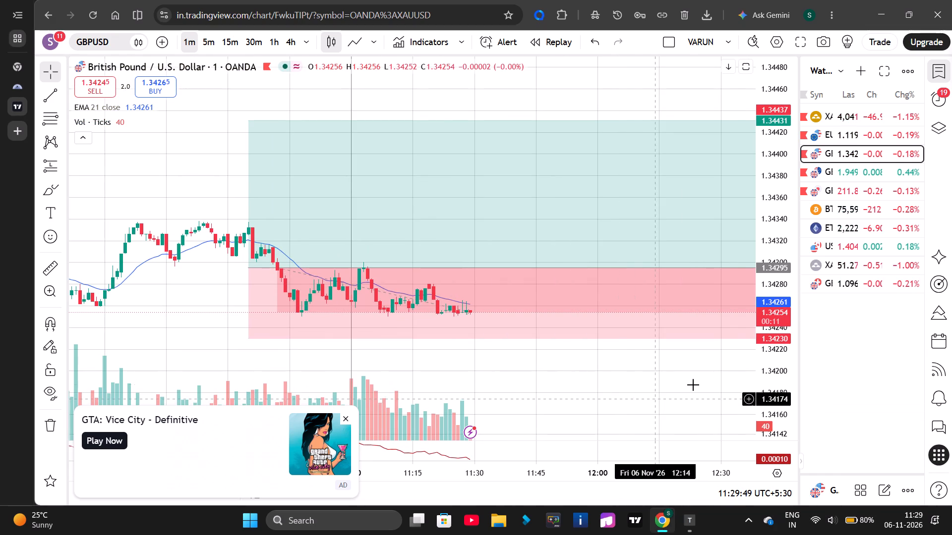
scroll(776, 366, up, 5)
scroll(601, 322, up, 2)
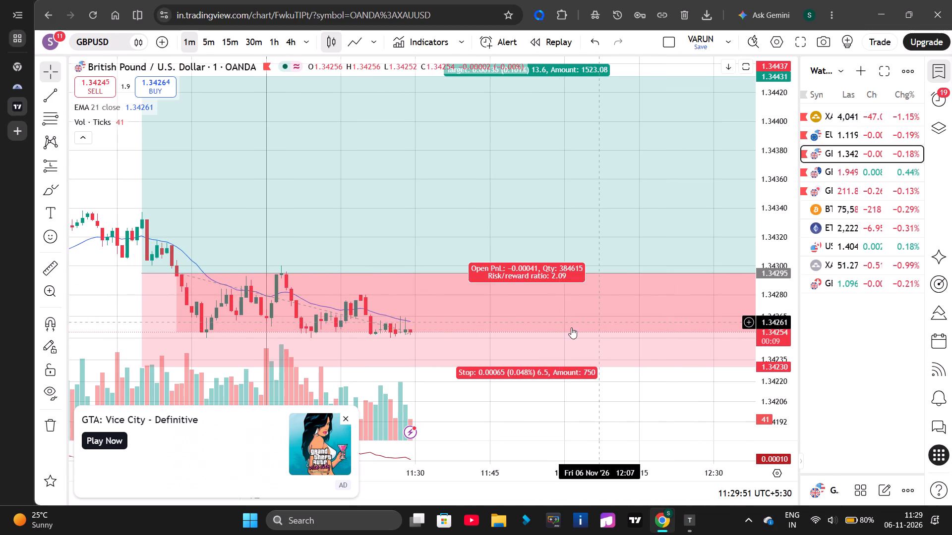
scroll(439, 333, down, 1)
drag(439, 361, 340, 324)
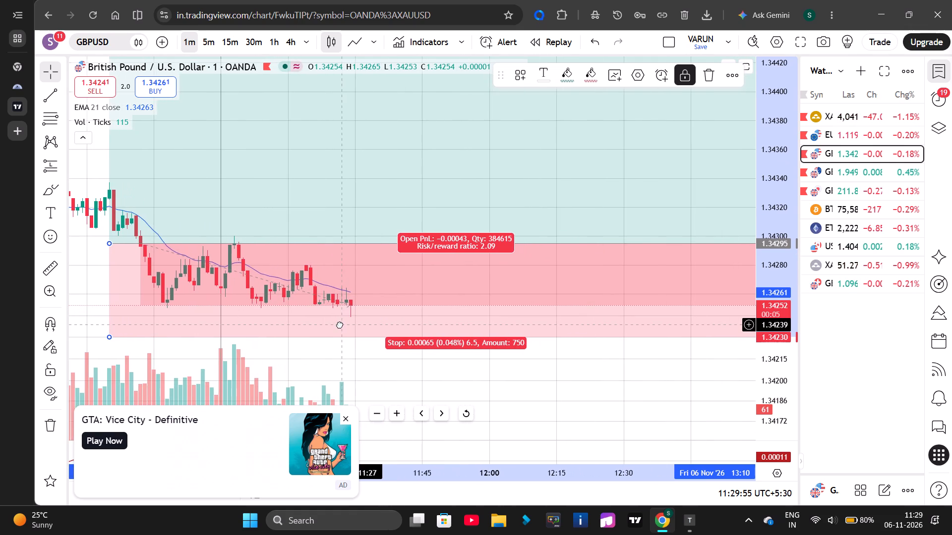
drag(340, 324, 297, 340)
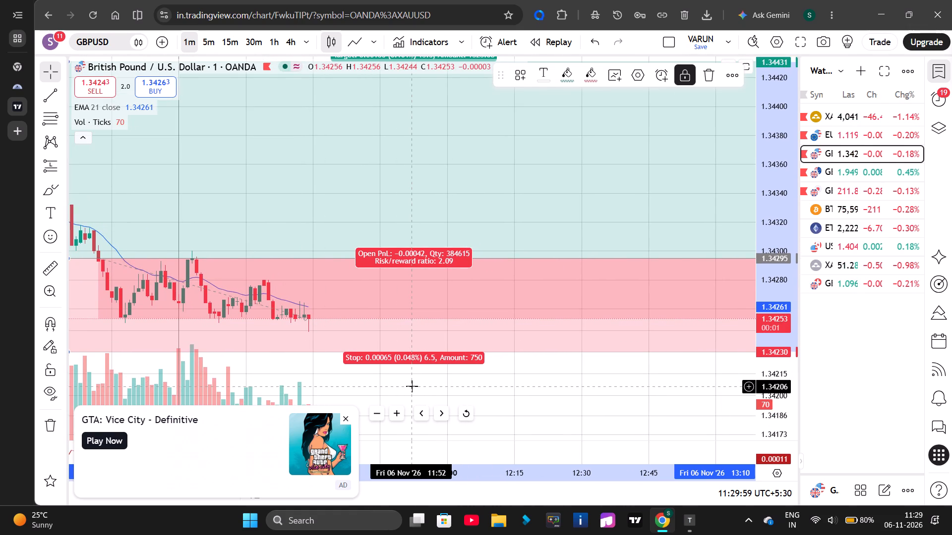
Open the XAUUSD chart on the 5-minute timeframe and examine recent price action against the whole trend channel.
click(845, 124)
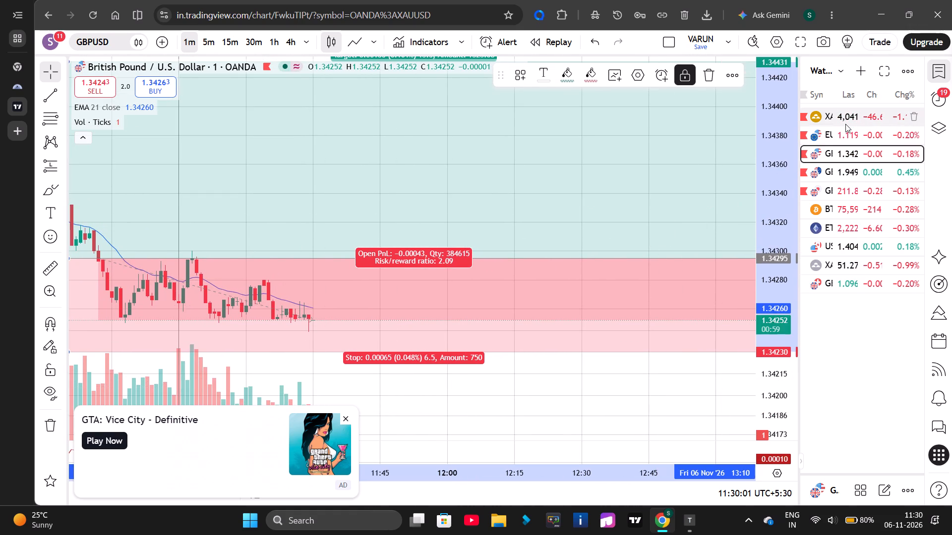
click(210, 49)
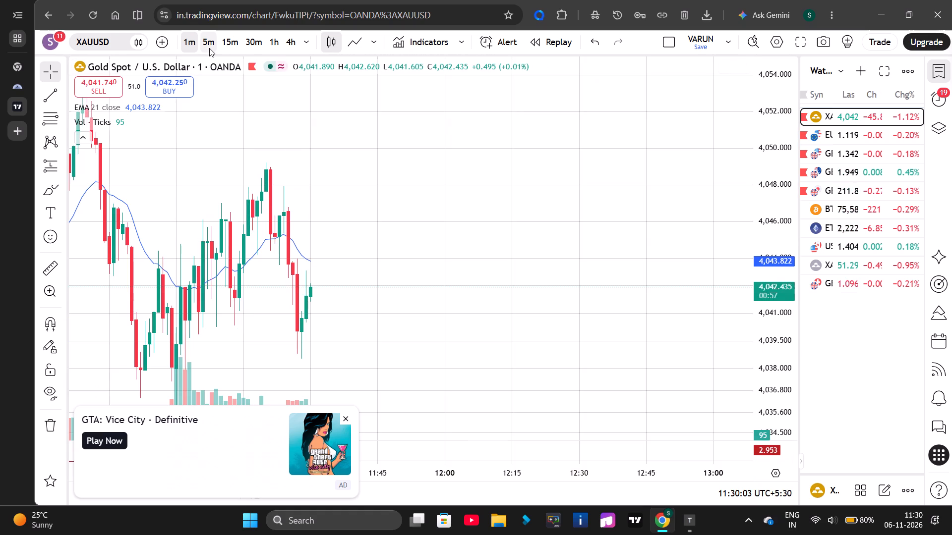
scroll(751, 177, down, 8)
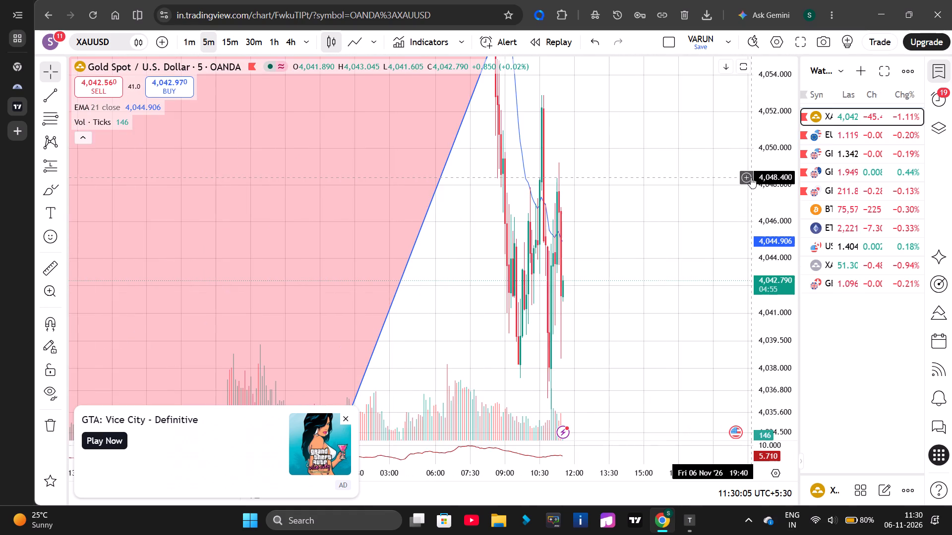
scroll(794, 155, down, 6)
scroll(794, 155, down, 16)
scroll(794, 155, down, 9)
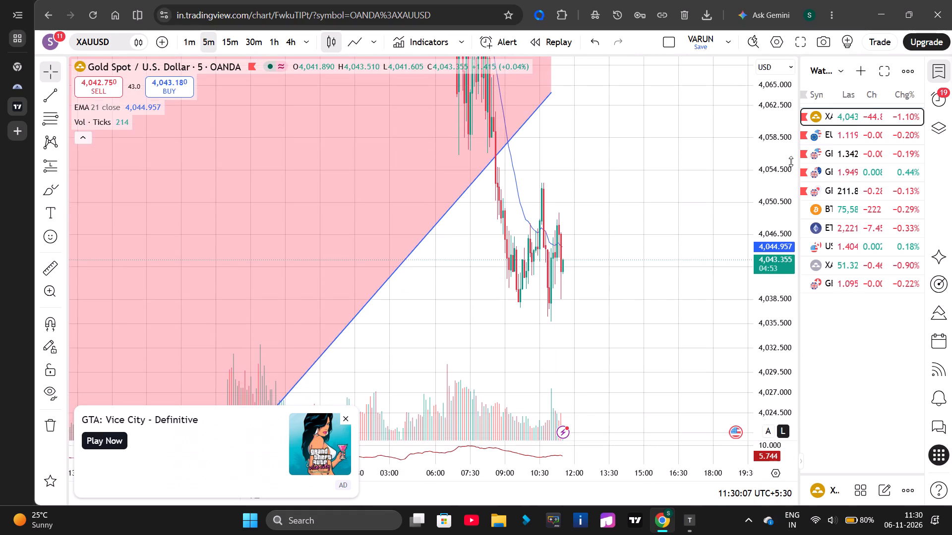
scroll(787, 165, down, 20)
scroll(787, 165, down, 18)
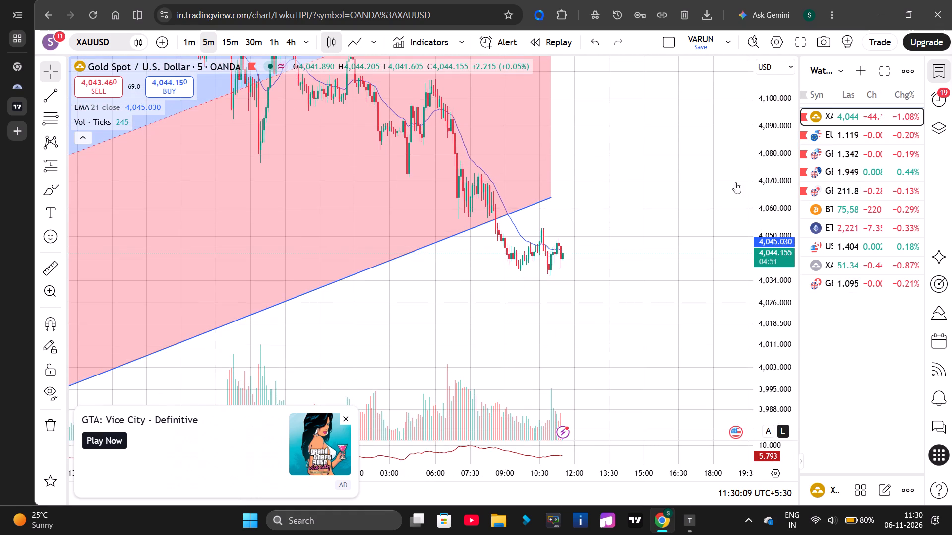
scroll(555, 148, down, 1)
click(467, 410)
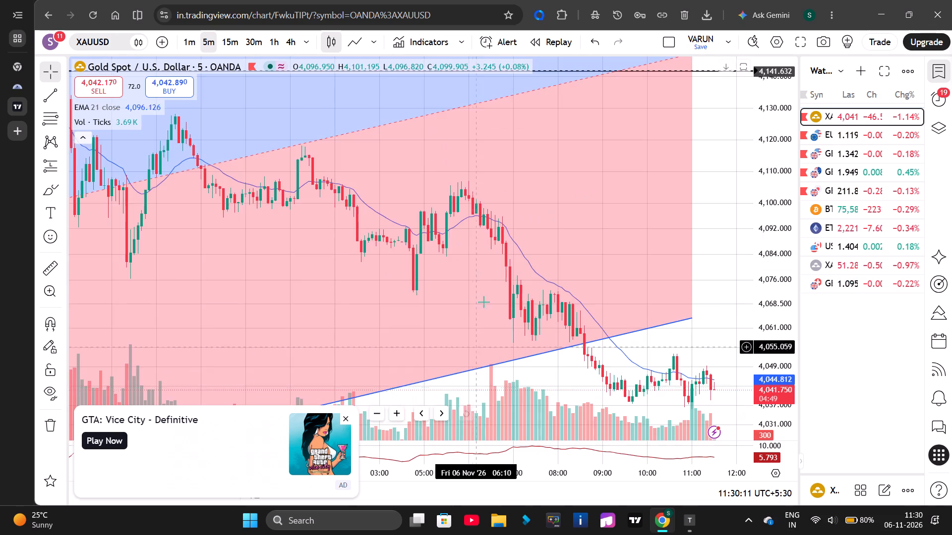
scroll(485, 299, down, 16)
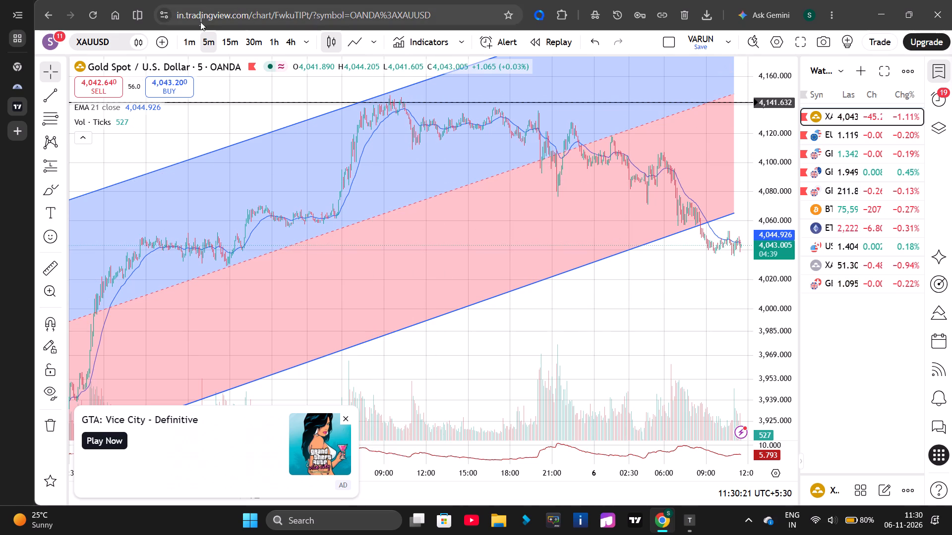
Switch the XAUUSD chart to the 15-minute timeframe and review price around the channel's lower boundary.
click(236, 45)
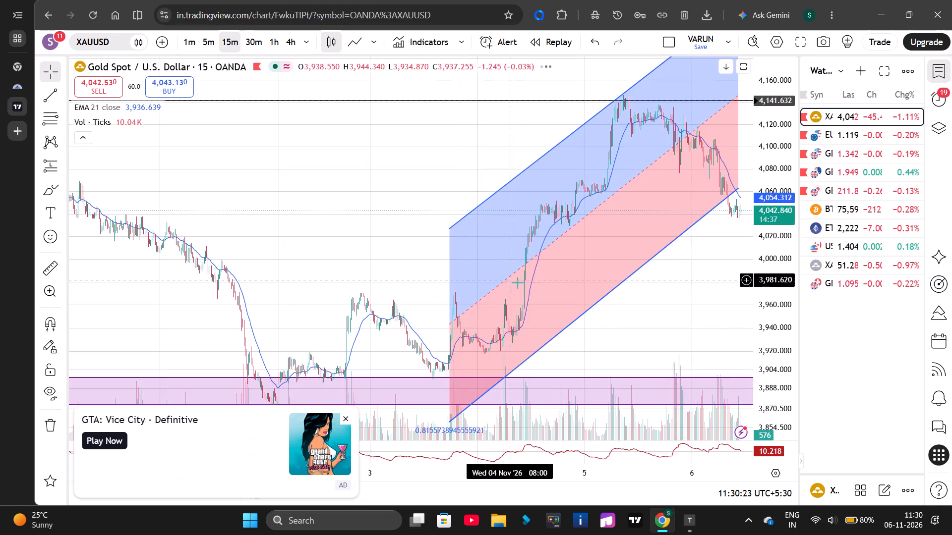
drag(661, 318, 504, 291)
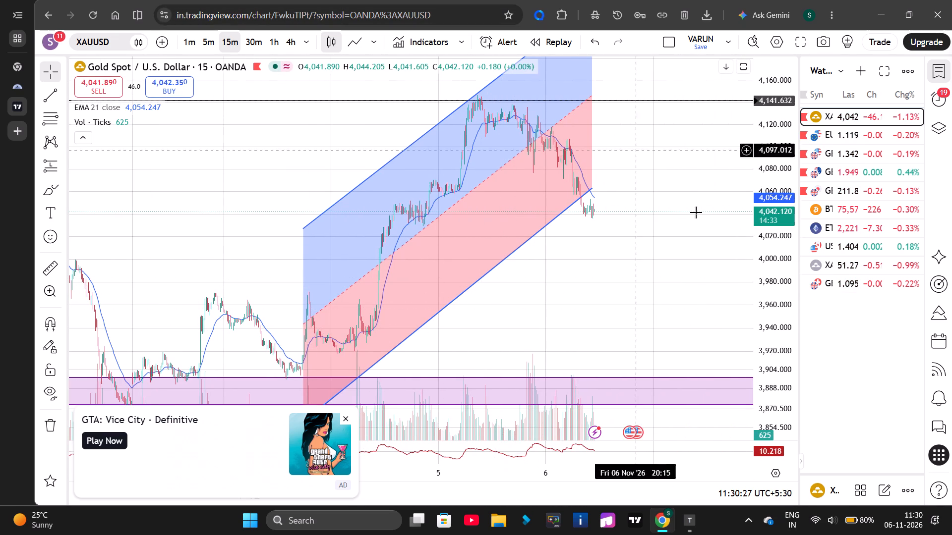
scroll(763, 279, up, 1)
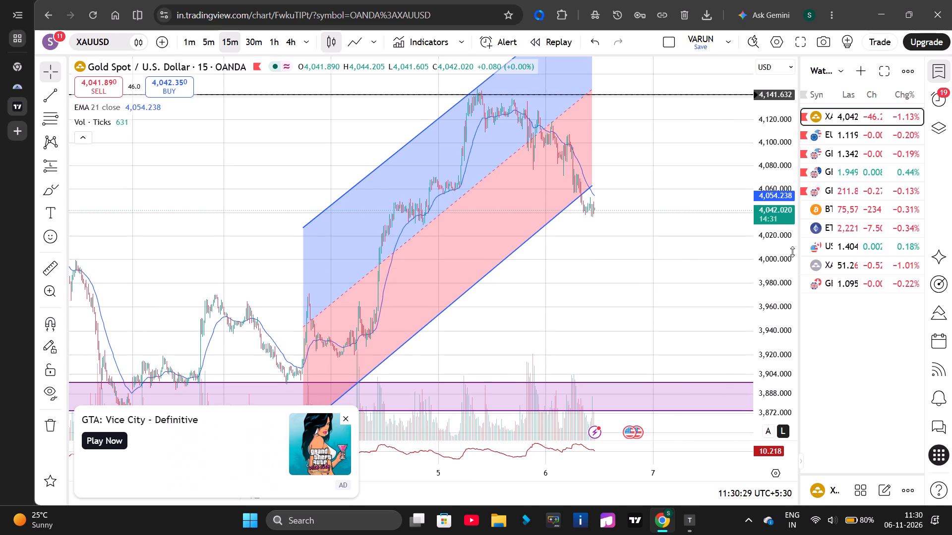
Open the EURUSD chart from the watchlist and review its descending trend channel on the 15-minute timeframe.
click(853, 133)
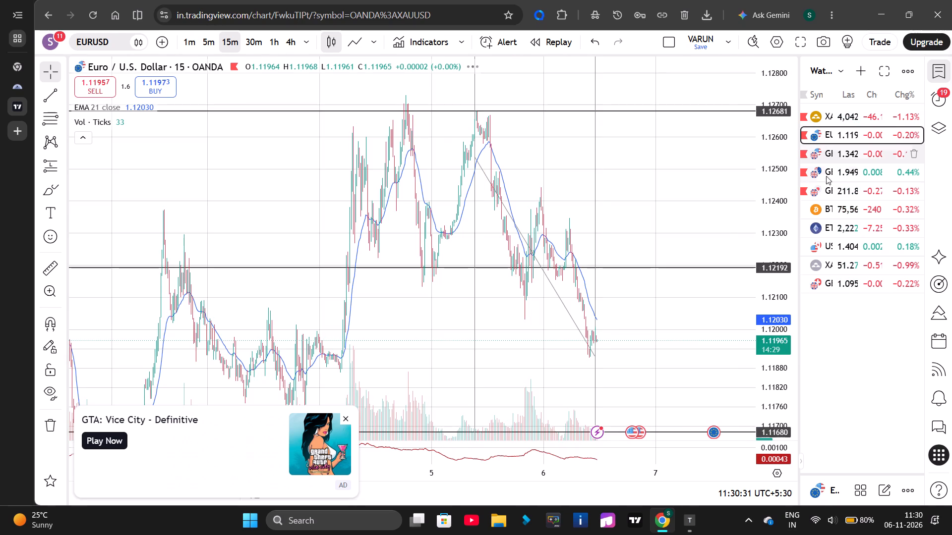
scroll(386, 231, up, 1)
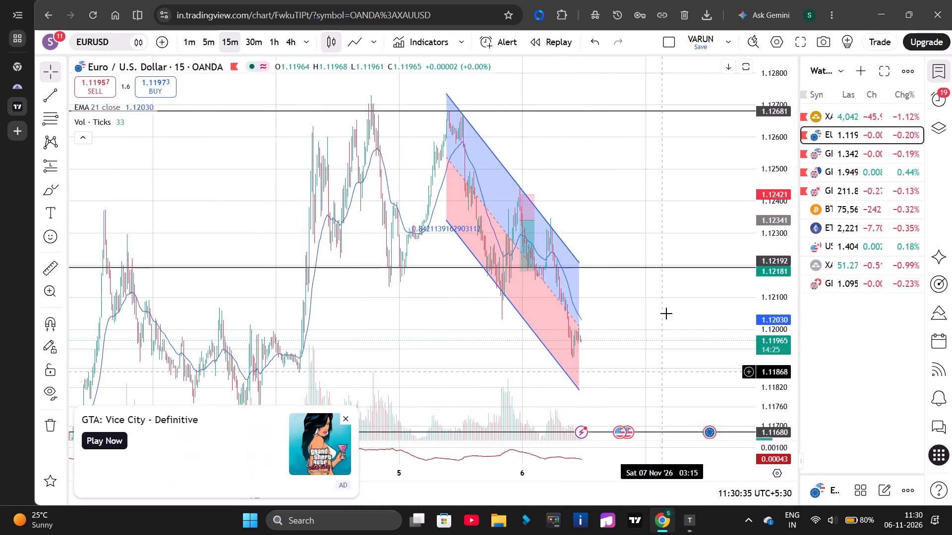
Open the GBPUSD chart from the watchlist and examine the latest candles against the descending channel and the open long position.
click(845, 160)
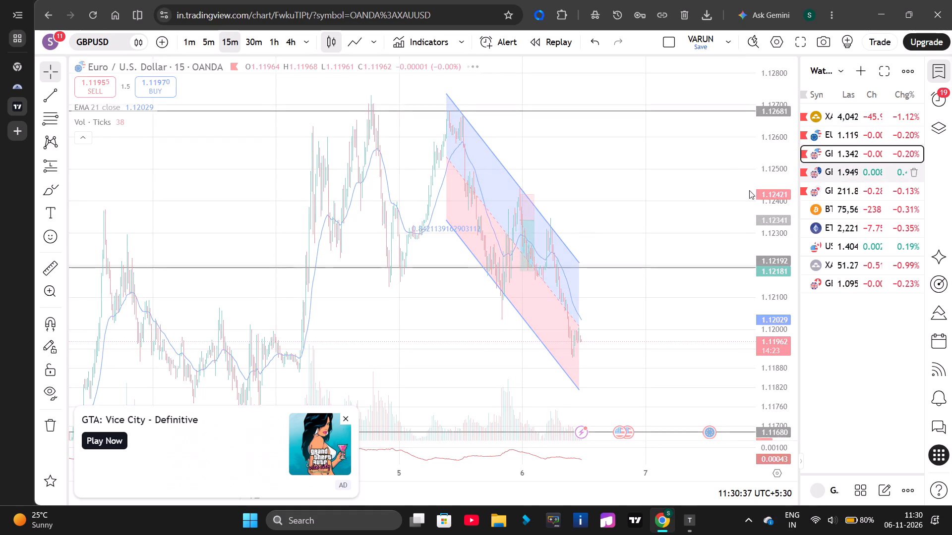
scroll(365, 269, up, 5)
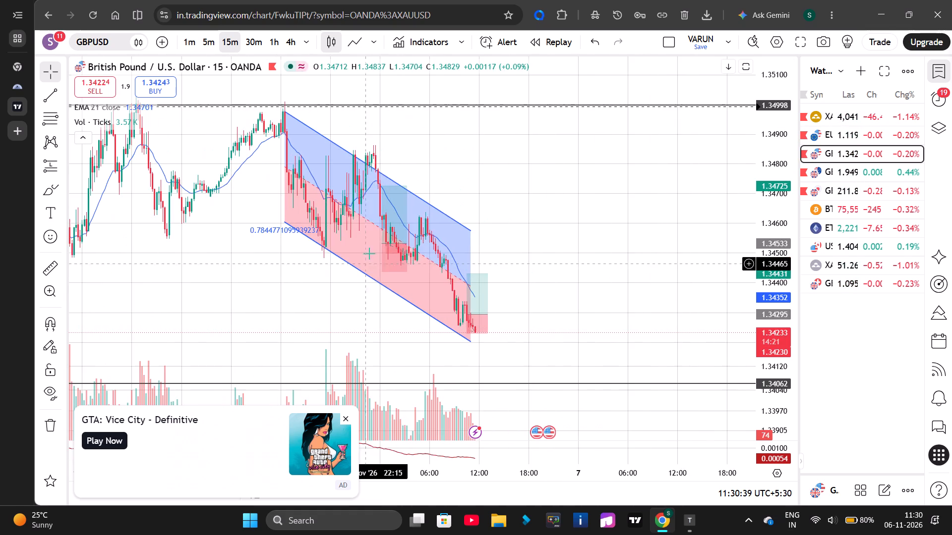
scroll(650, 274, up, 4)
scroll(758, 287, up, 4)
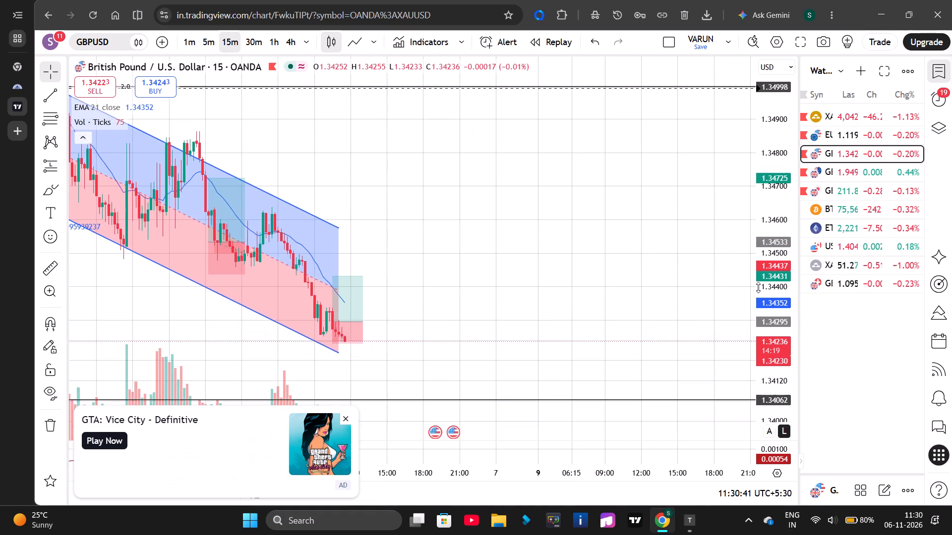
scroll(351, 290, up, 6)
drag(369, 283, 654, 221)
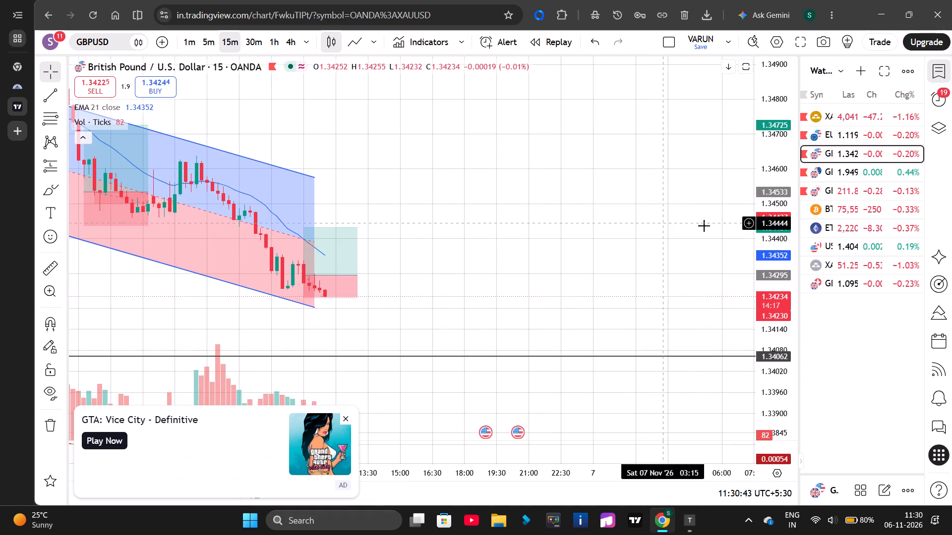
scroll(789, 223, up, 10)
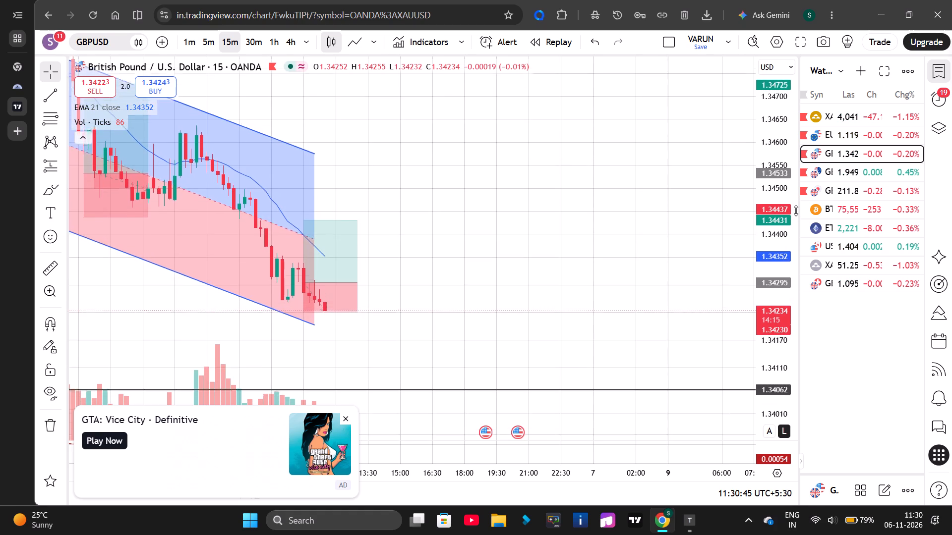
scroll(796, 211, up, 2)
scroll(484, 224, up, 5)
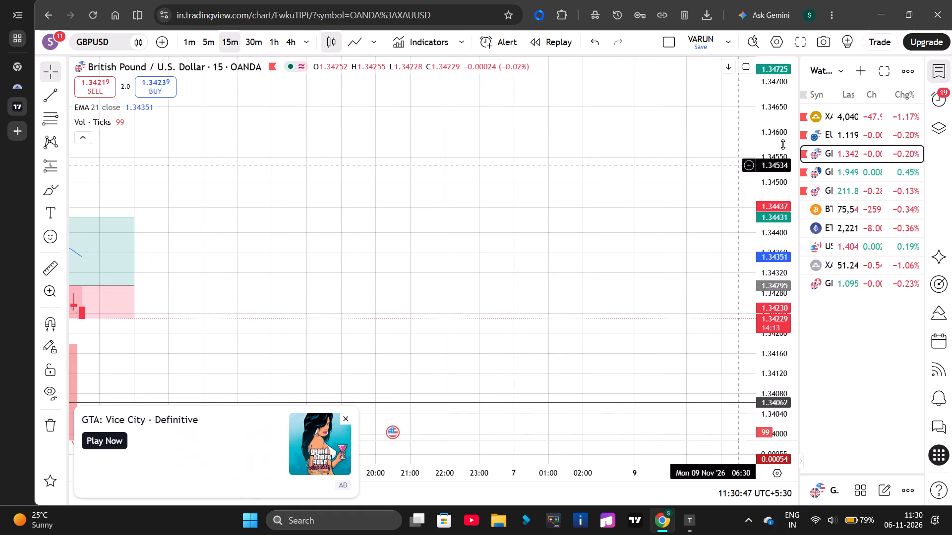
Open the GBPAUD chart from the watchlist and reset its view to show the rising channel and the long position.
click(829, 171)
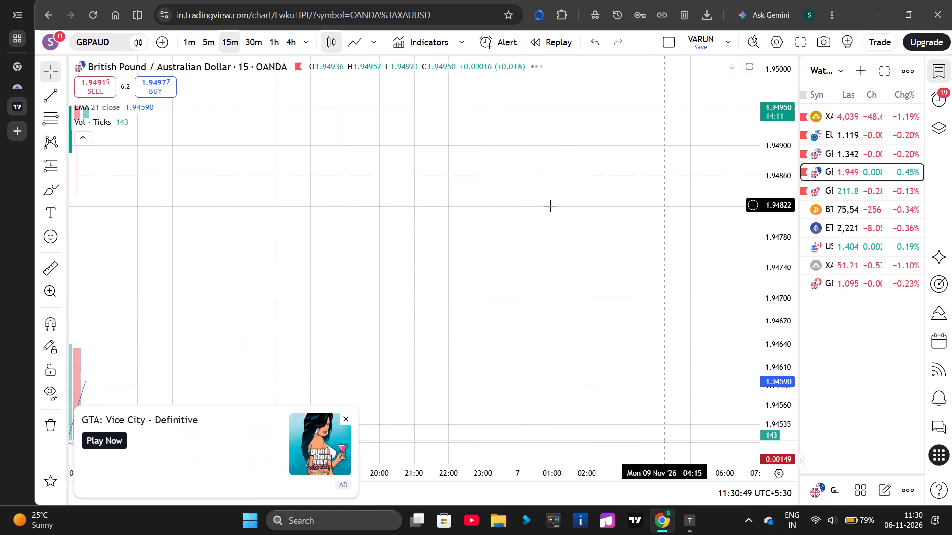
scroll(523, 214, down, 4)
scroll(772, 153, down, 6)
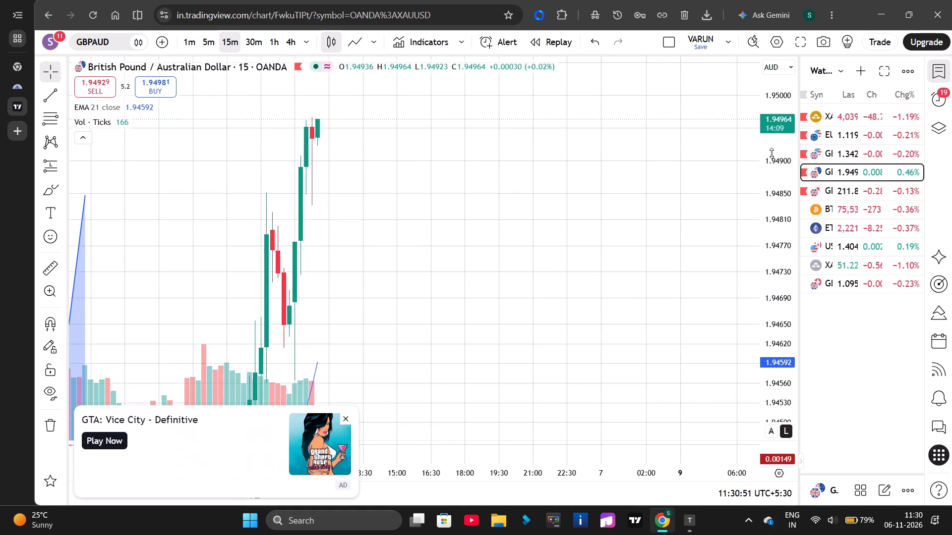
scroll(772, 153, down, 9)
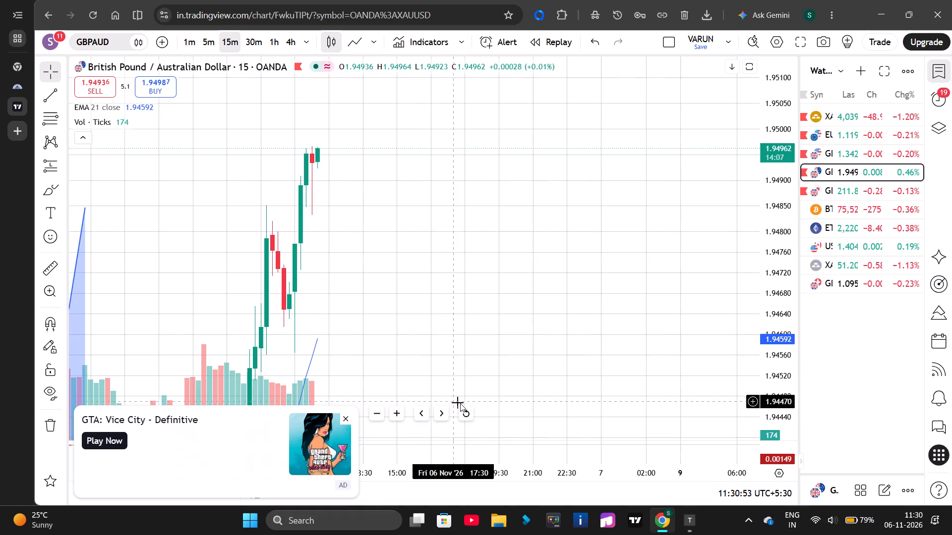
click(467, 417)
scroll(473, 276, down, 2)
drag(660, 331, 615, 334)
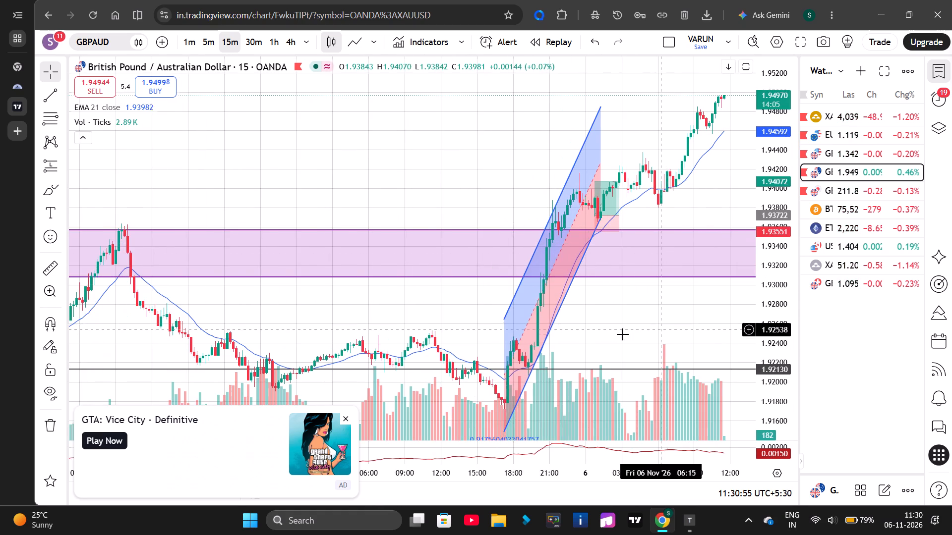
drag(615, 334, 565, 327)
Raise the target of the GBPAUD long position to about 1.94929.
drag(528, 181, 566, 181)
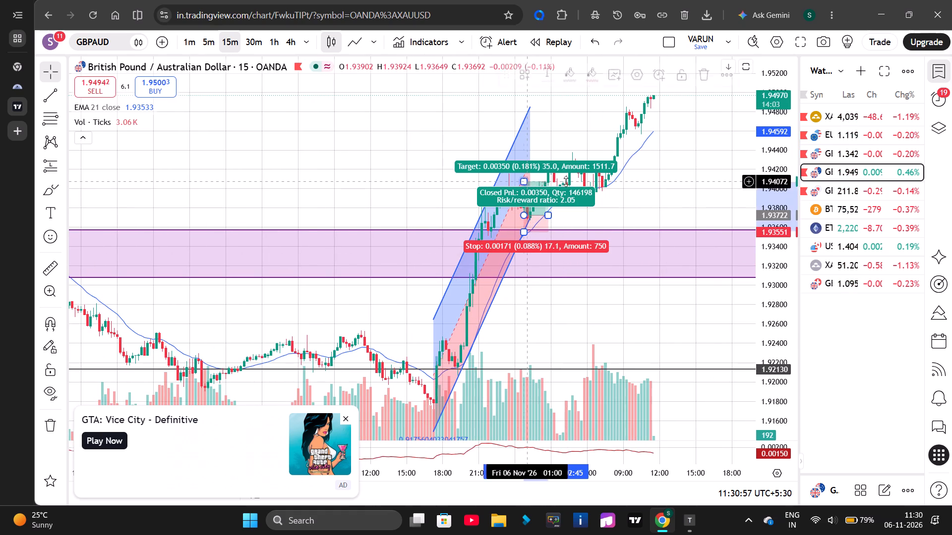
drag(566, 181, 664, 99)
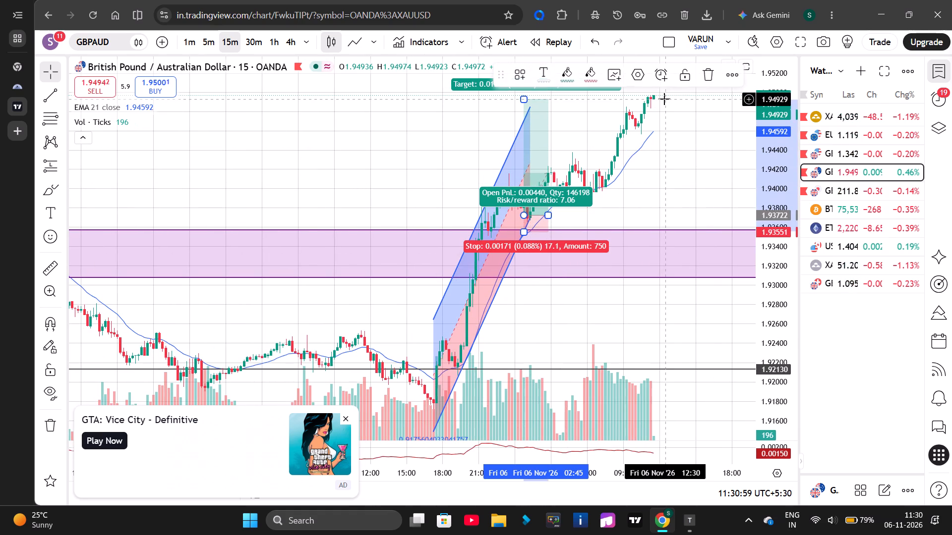
Examine the wider GBPAUD price history and its marked zones, and return to the default chart view.
scroll(739, 127, down, 7)
scroll(534, 161, down, 5)
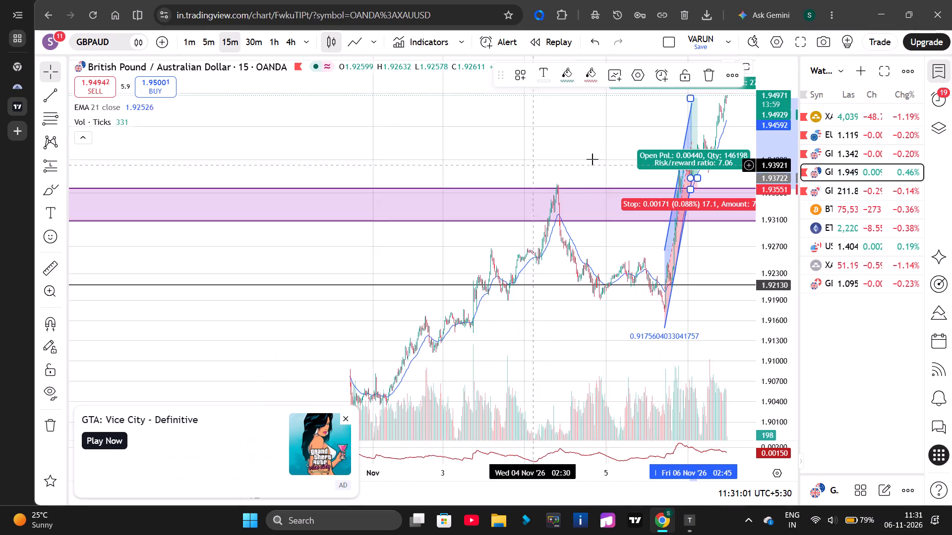
scroll(633, 329, down, 6)
scroll(769, 145, down, 14)
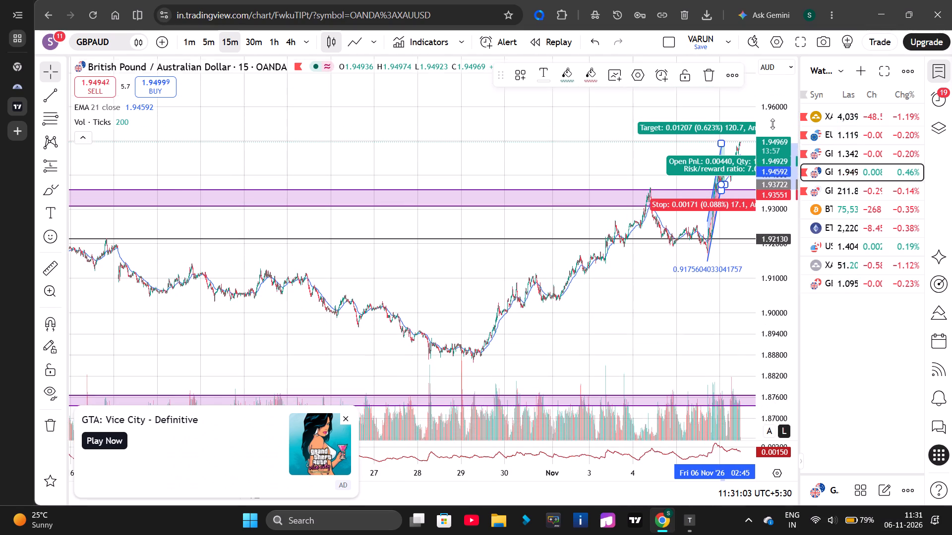
scroll(773, 124, down, 1)
scroll(589, 201, up, 6)
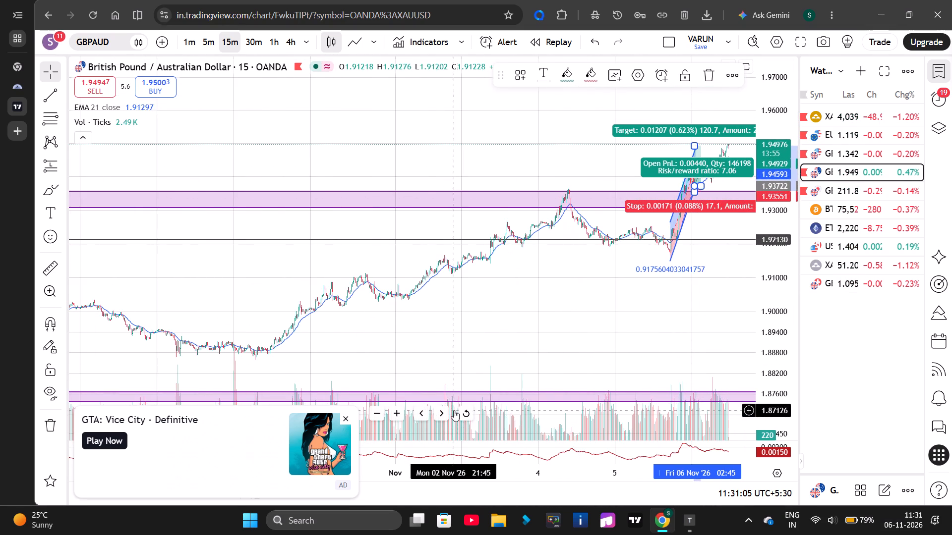
click(468, 417)
drag(672, 310, 616, 330)
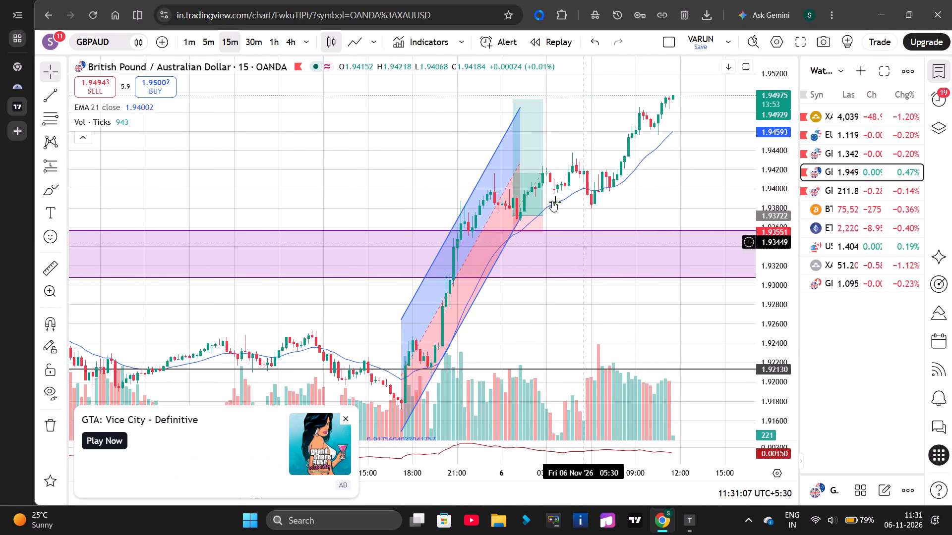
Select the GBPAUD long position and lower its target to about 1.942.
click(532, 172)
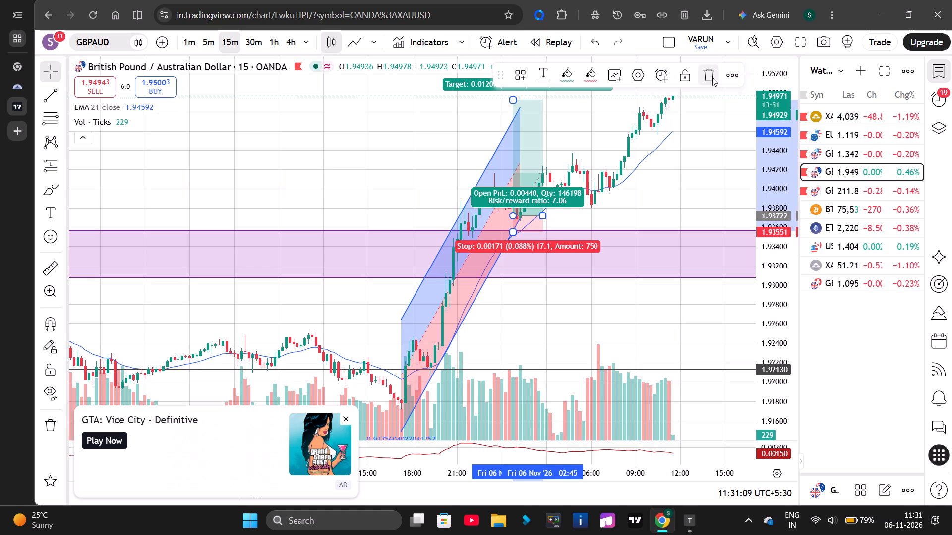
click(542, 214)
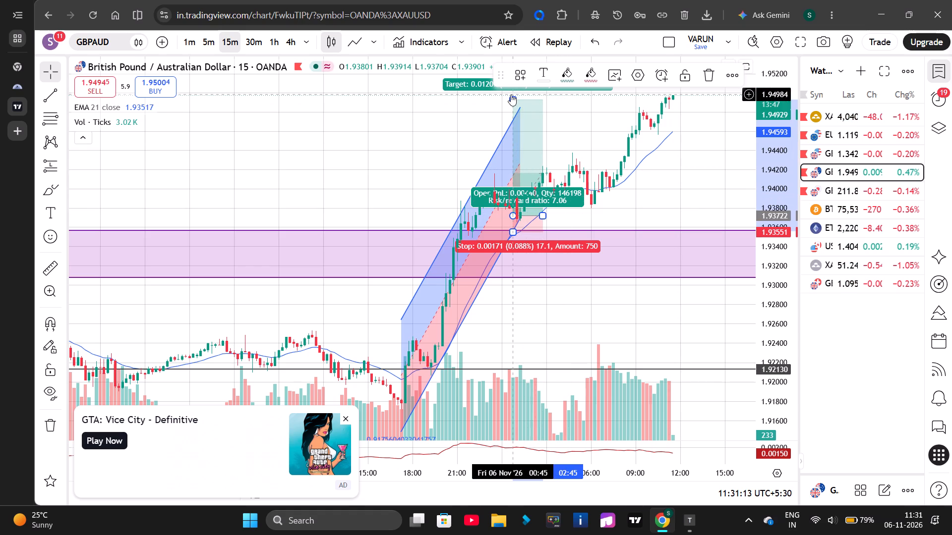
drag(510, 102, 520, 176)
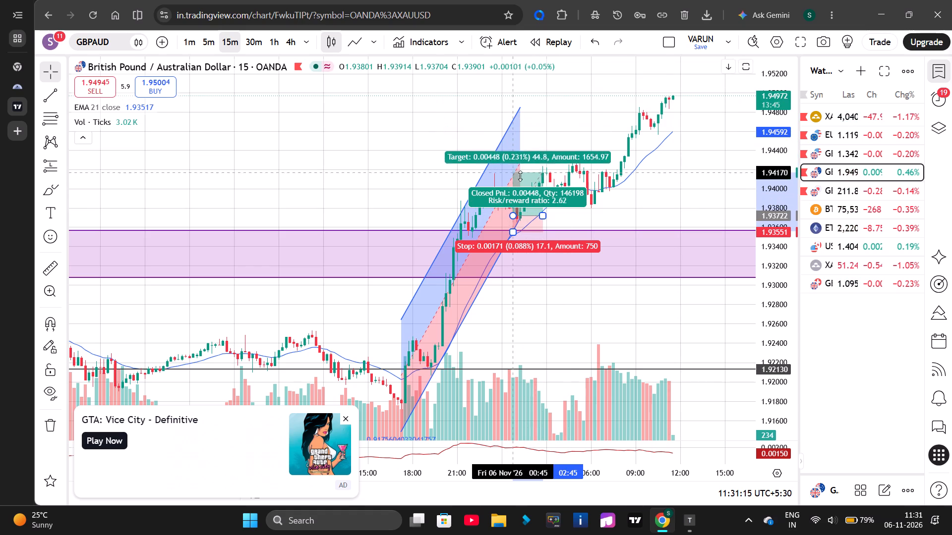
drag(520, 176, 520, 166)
Delete the selected long position from the GBPAUD chart.
click(702, 80)
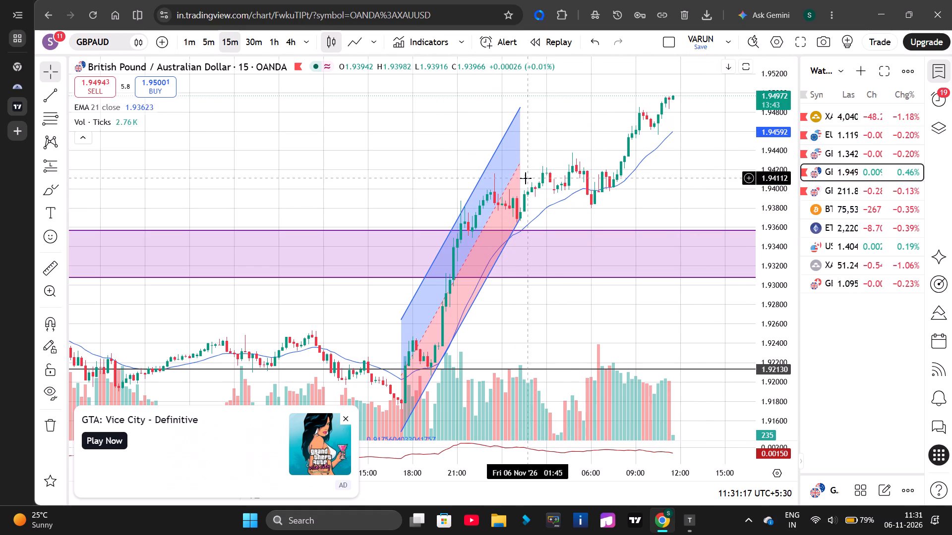
Extend the end point of the GBPAUD regression trend channel to the latest candle.
drag(522, 165, 662, 115)
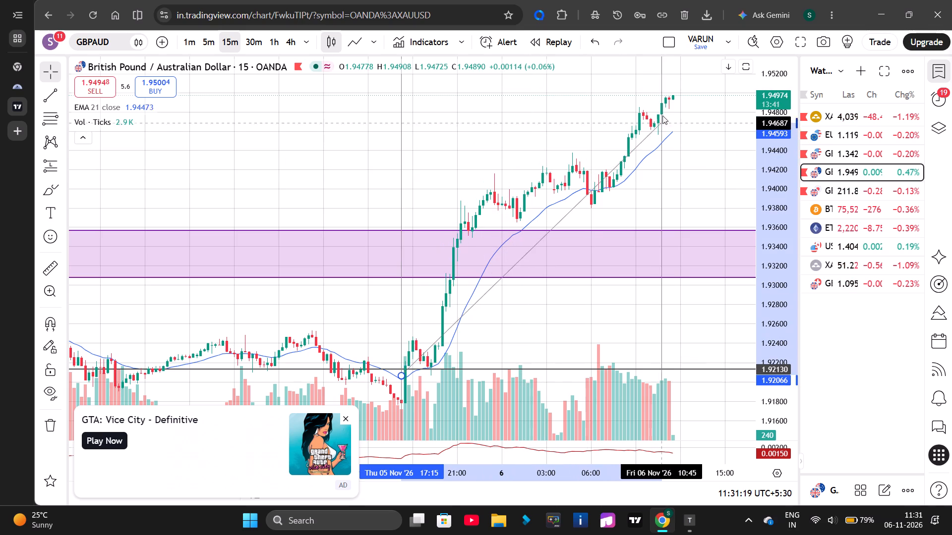
drag(662, 115, 681, 98)
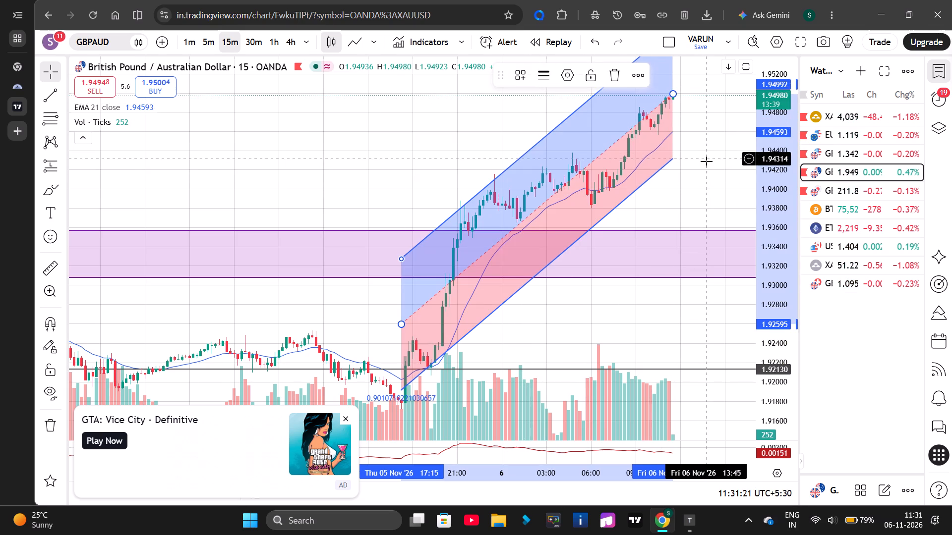
drag(670, 173, 544, 176)
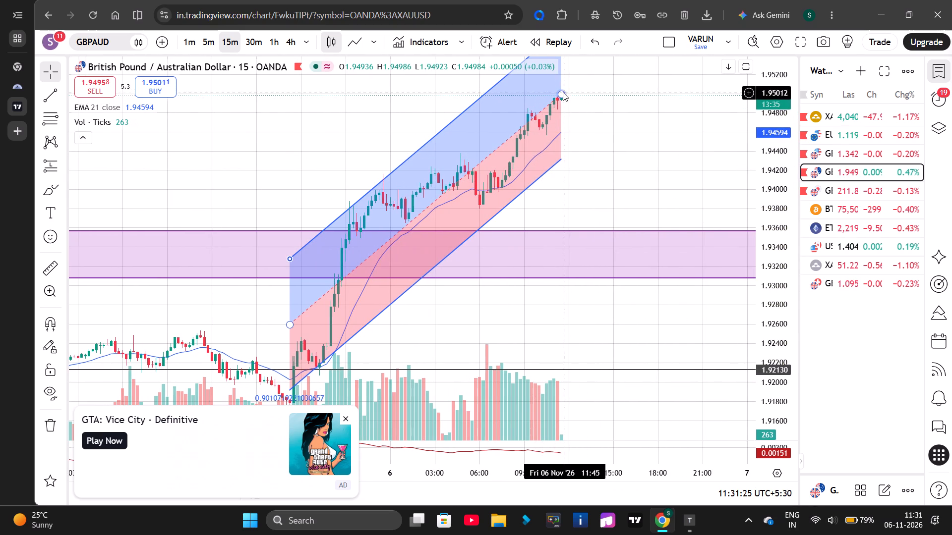
Re-anchor the end point of the GBPAUD regression trend channel on the latest candle at 11:30.
drag(561, 94, 556, 86)
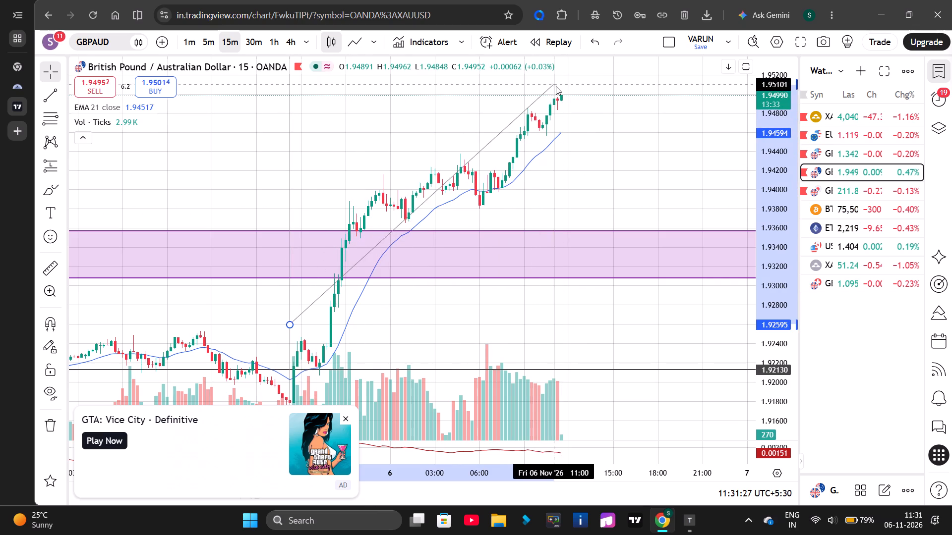
drag(556, 86, 566, 101)
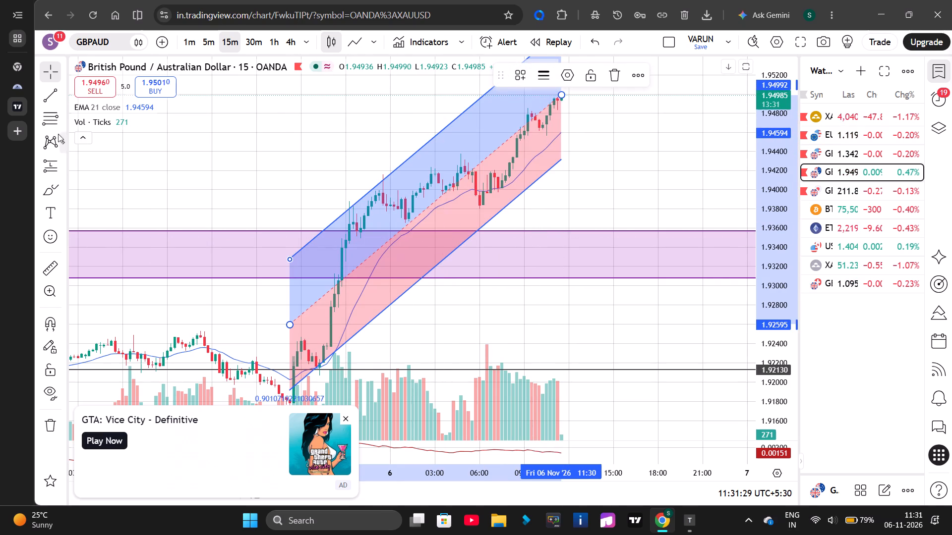
Draw a Fibonacci retracement on GBPAUD from about 1.93578 up to about 1.94990, extending past the latest candle.
click(58, 124)
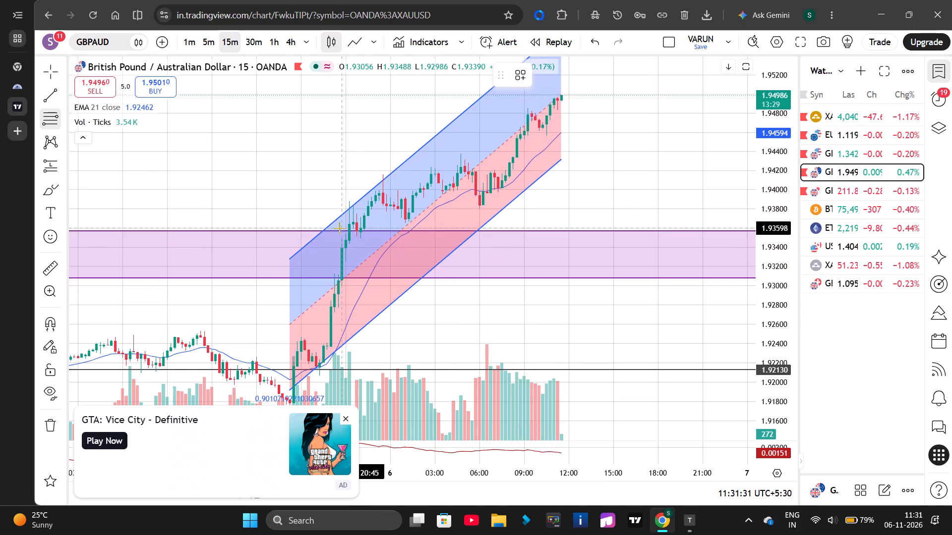
click(344, 230)
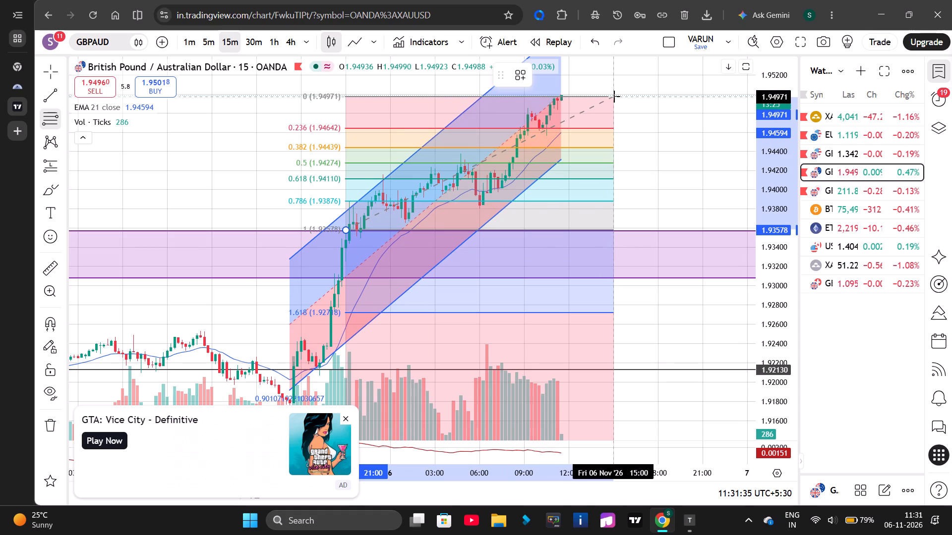
click(615, 95)
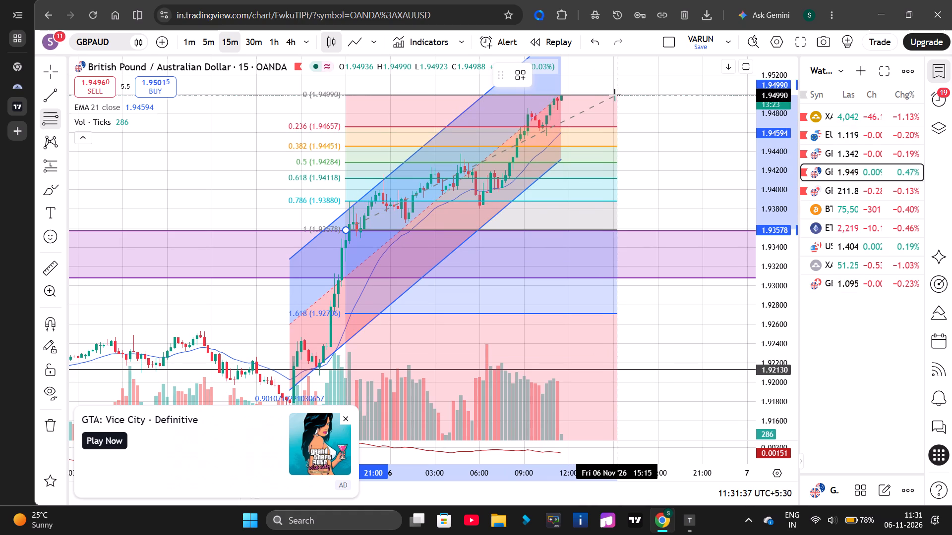
Draw a rectangle between the 0.5 and 0.618 retracement levels, about 1.94275 to 1.94126, ahead of price.
click(62, 192)
click(126, 264)
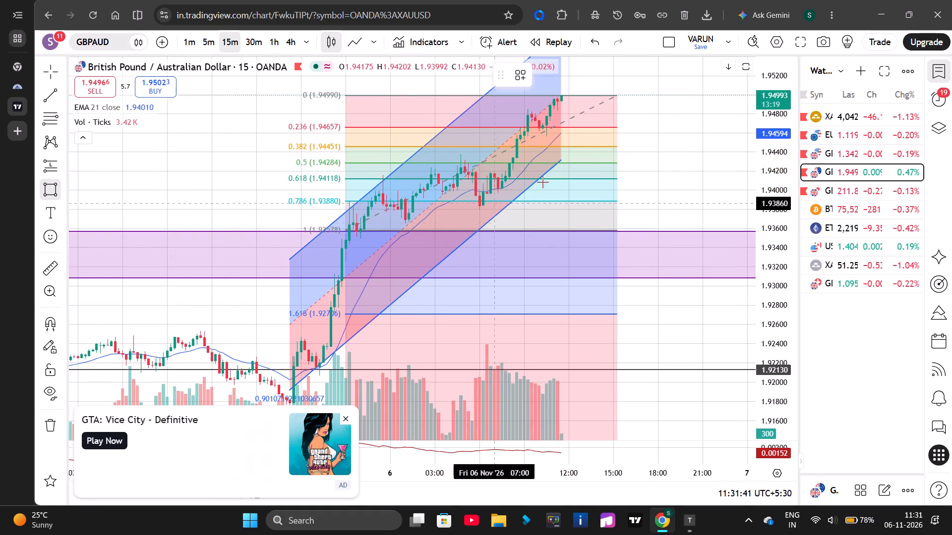
click(621, 163)
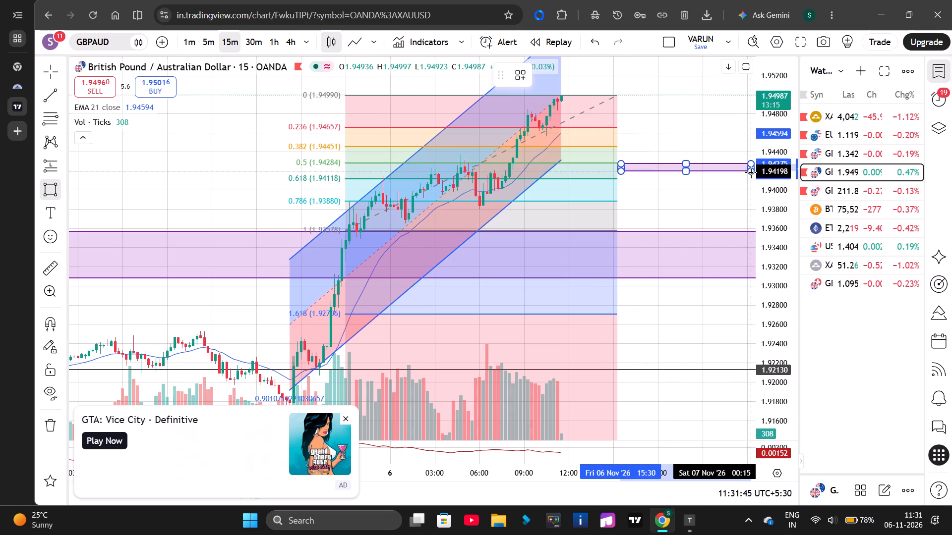
click(751, 178)
Delete the Fibonacci retracement from the GBPAUD chart, keeping the rectangle.
drag(696, 192, 685, 193)
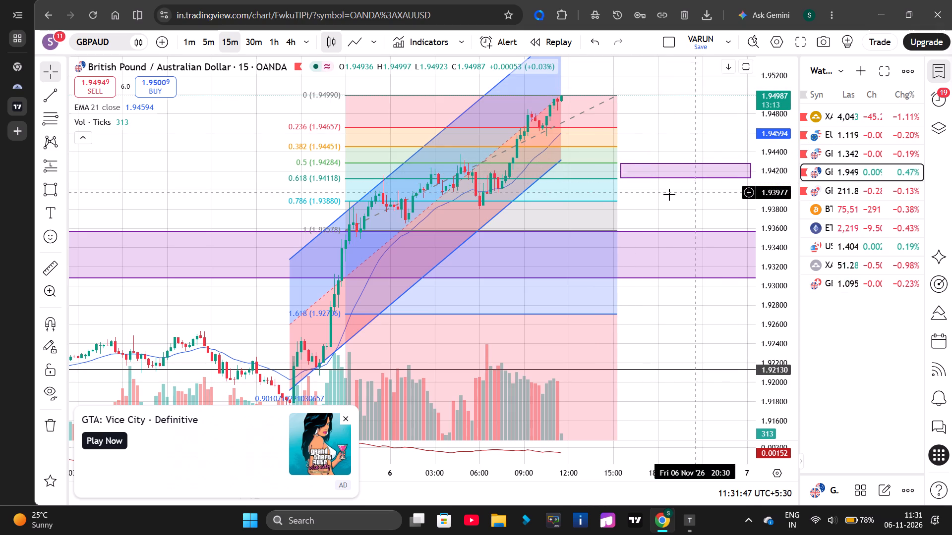
drag(640, 200, 529, 206)
click(514, 205)
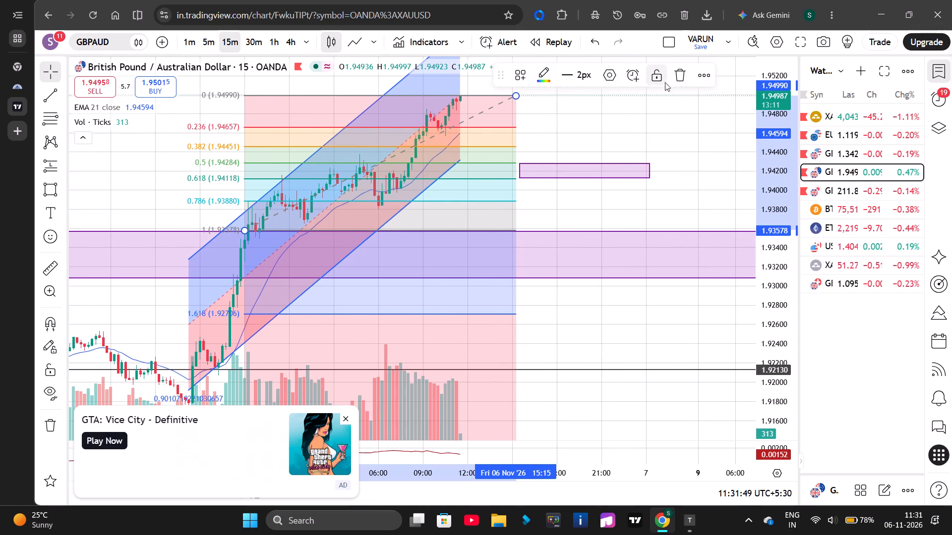
click(674, 76)
Stretch the new rectangle's start back to 5 Nov 20:30 and its end forward to 10 Nov 02:15.
drag(523, 169, 433, 188)
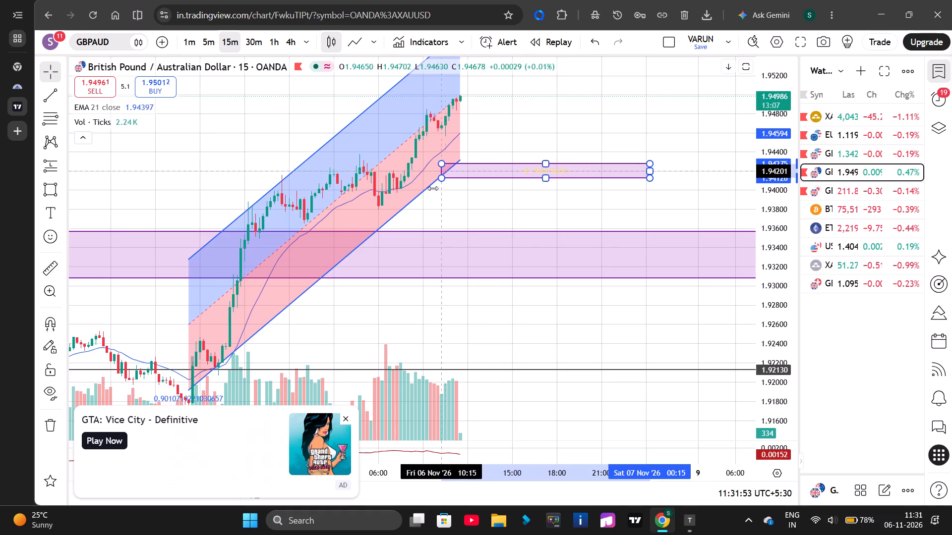
drag(433, 188, 259, 211)
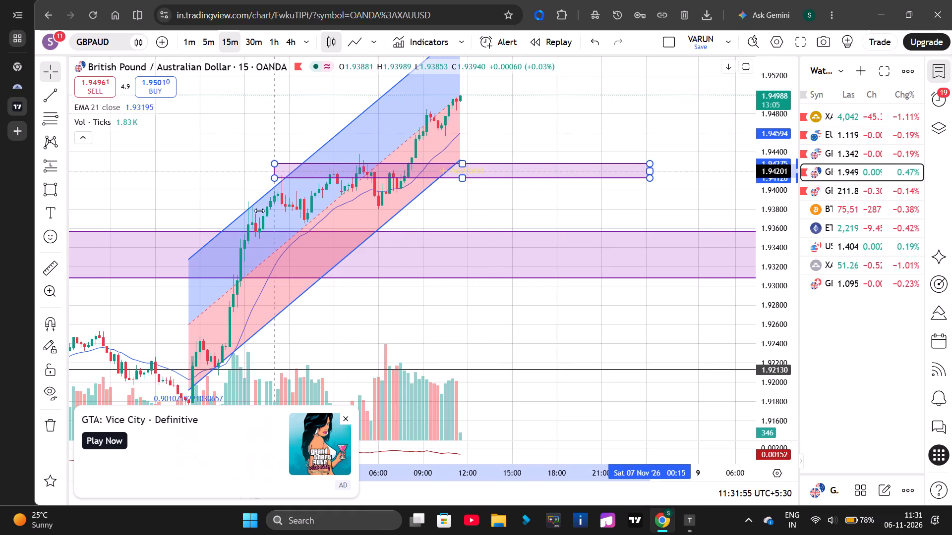
drag(259, 211, 236, 216)
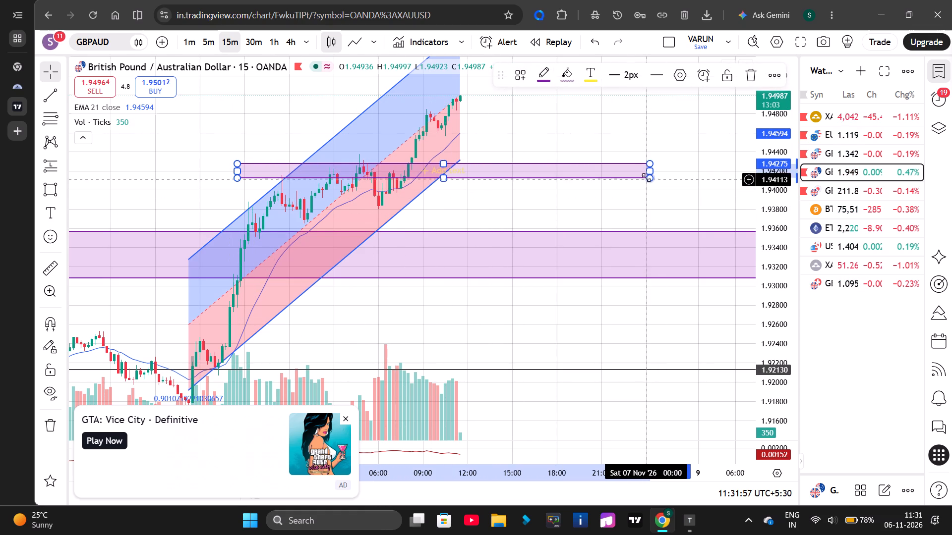
drag(650, 170, 761, 179)
drag(678, 195, 386, 200)
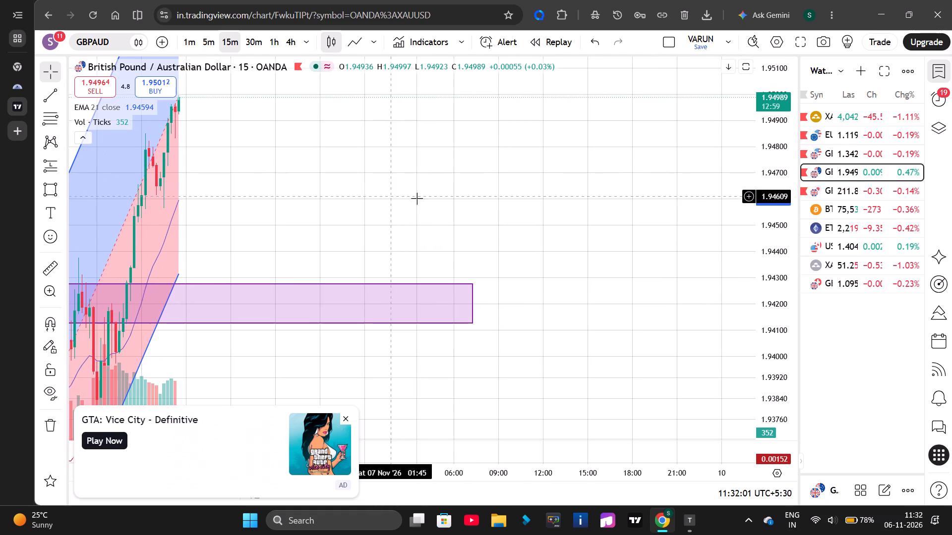
drag(472, 302, 773, 311)
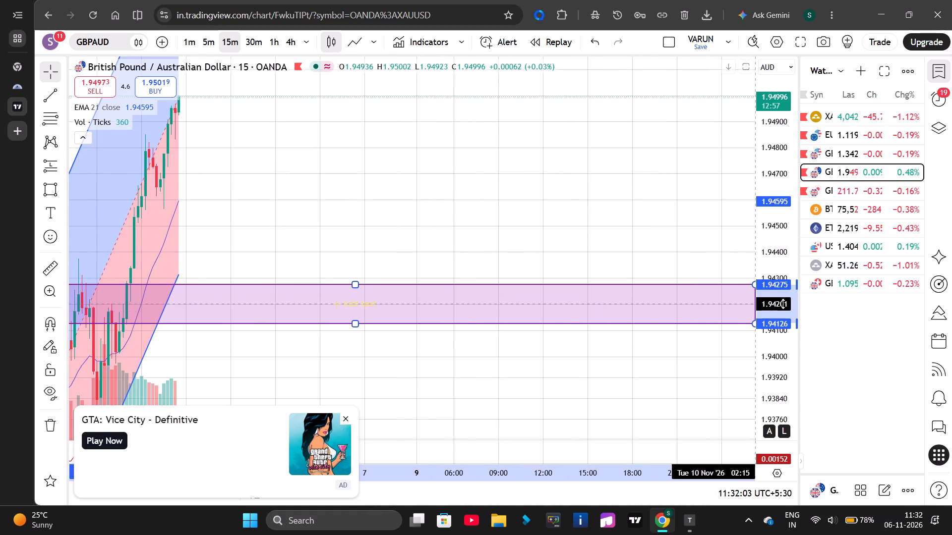
scroll(782, 172, down, 13)
scroll(757, 137, down, 5)
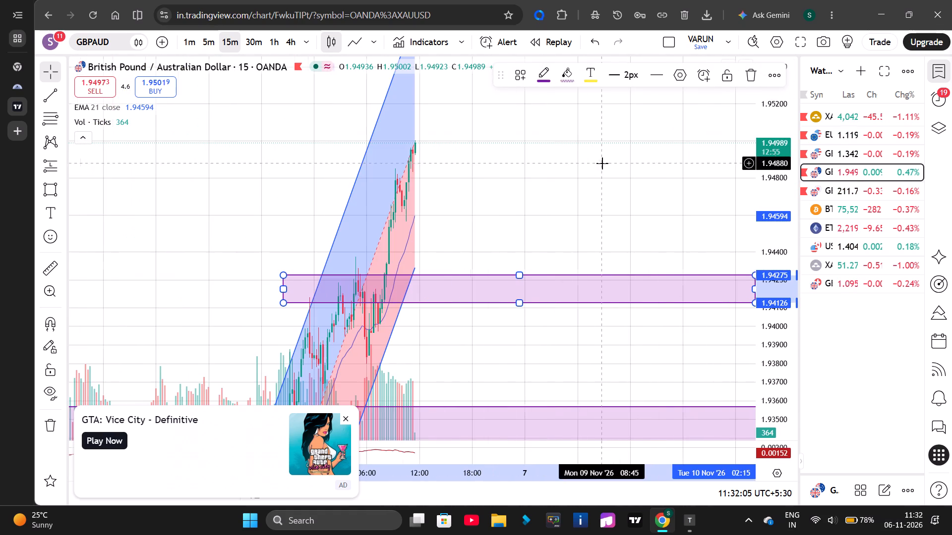
click(469, 411)
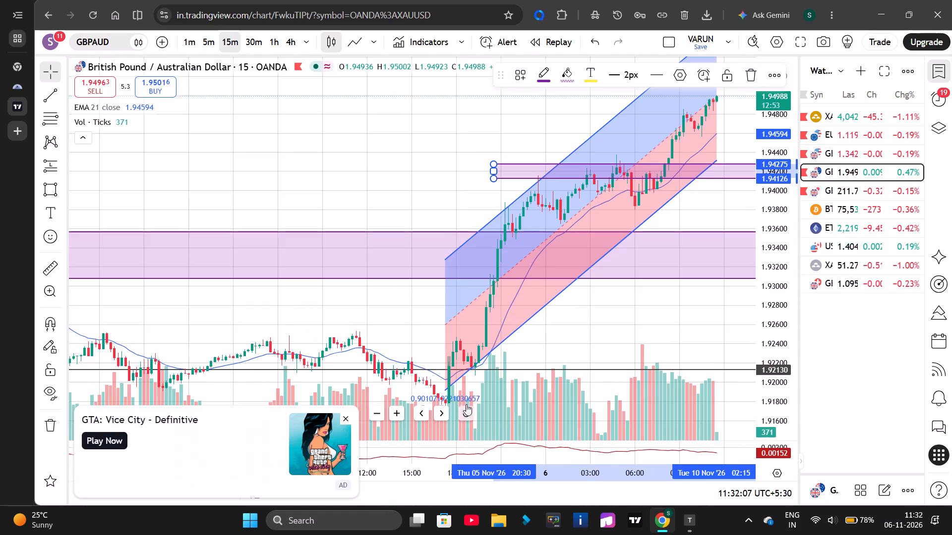
Close the advertisement covering the chart.
click(348, 416)
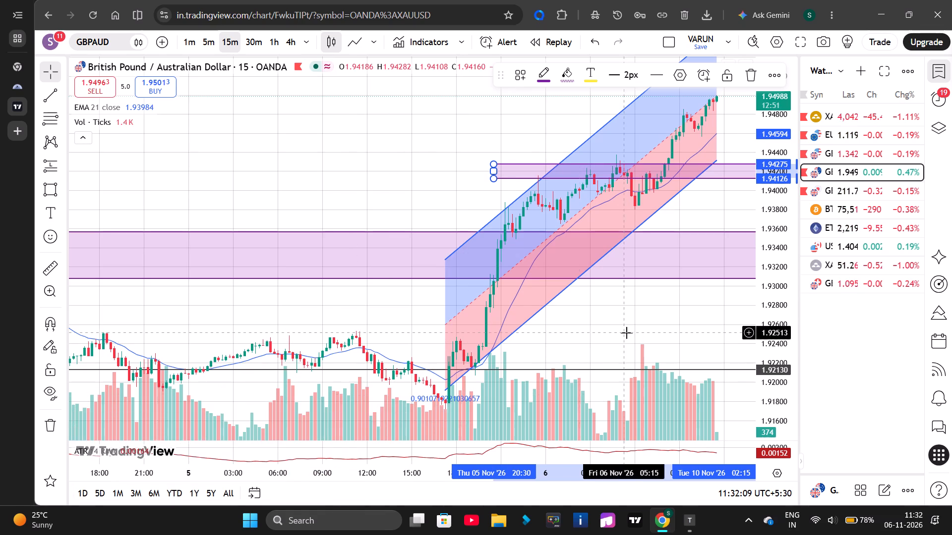
drag(627, 333, 463, 353)
Open the GBPJPY chart and extend its regression trend channel's end point to the latest candle at 11:30.
click(848, 188)
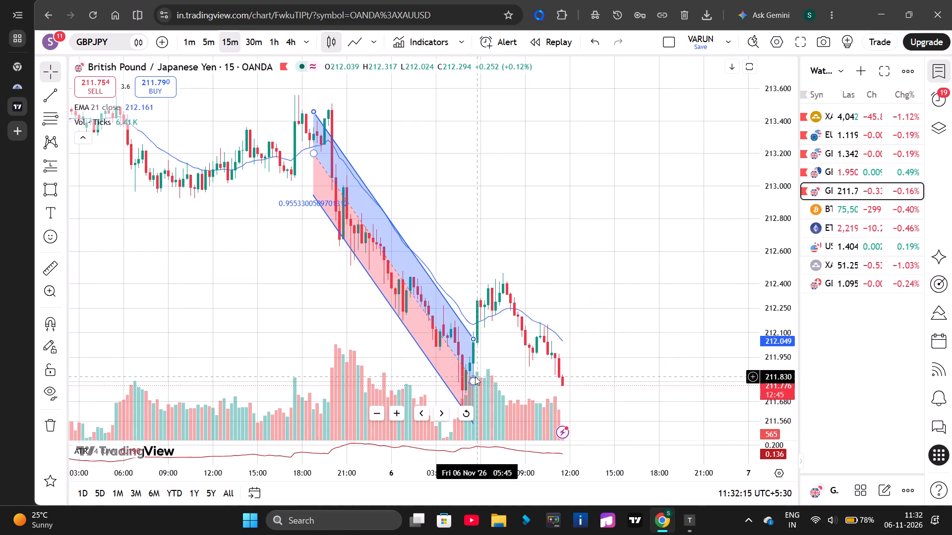
drag(473, 376, 560, 363)
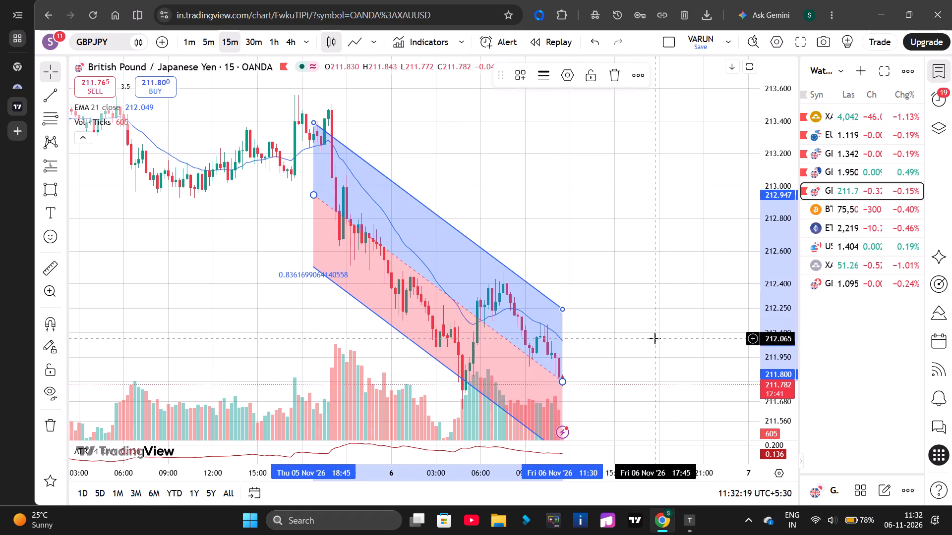
scroll(654, 338, up, 1)
scroll(792, 335, up, 1)
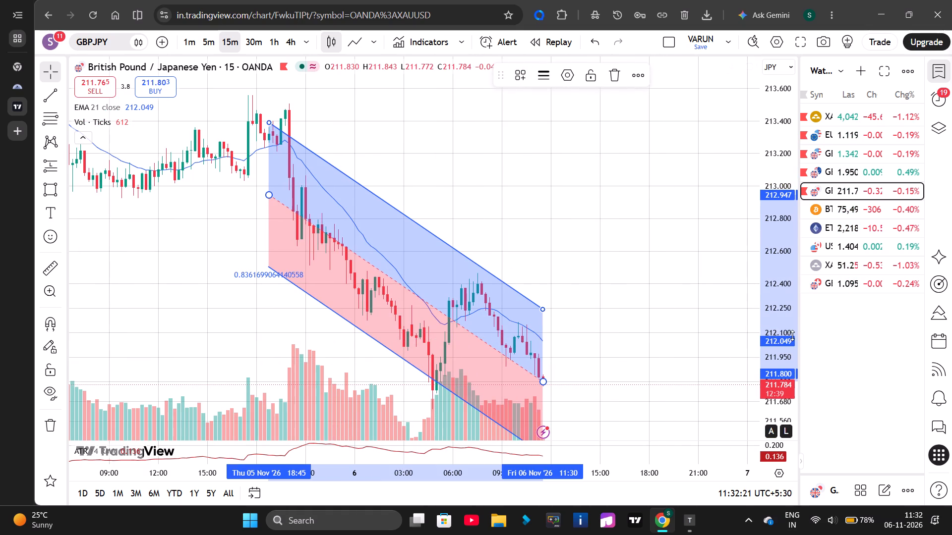
scroll(792, 335, up, 3)
scroll(792, 326, down, 18)
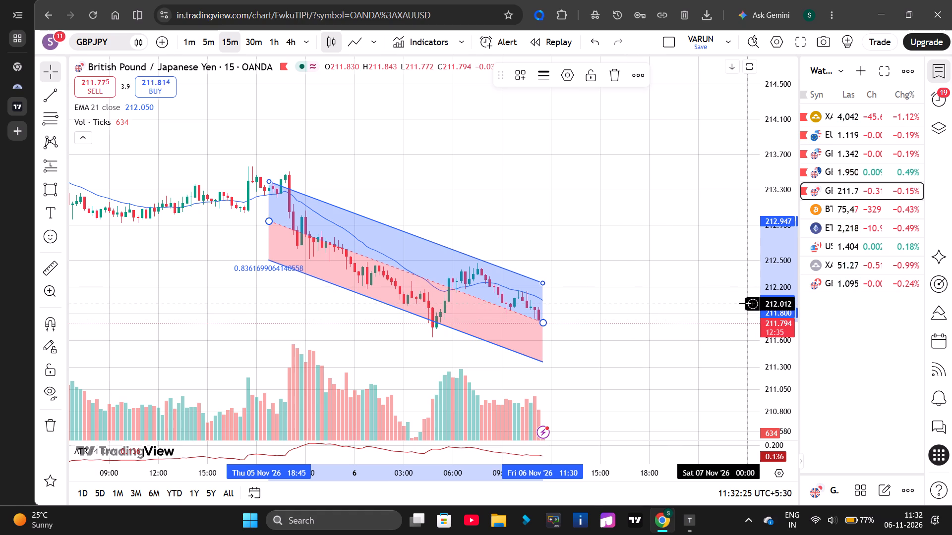
Open the BTCUSD chart and extend its regression trend channel's end point to the latest candle at 11:30.
click(848, 204)
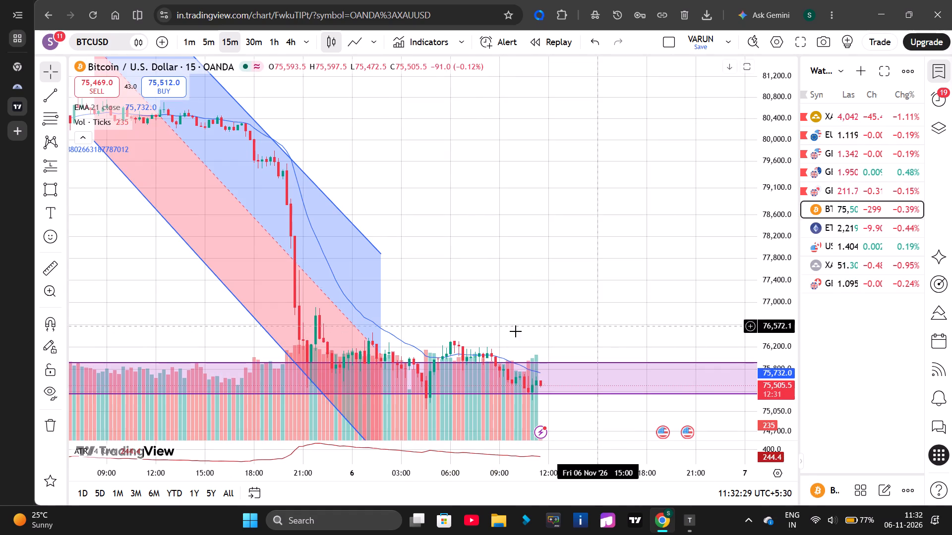
drag(529, 273, 545, 102)
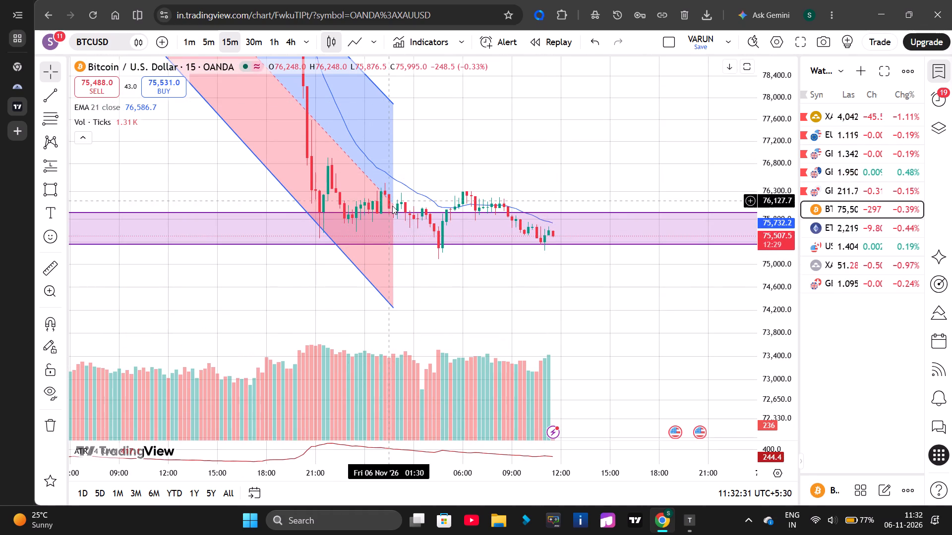
click(392, 206)
drag(395, 204, 567, 243)
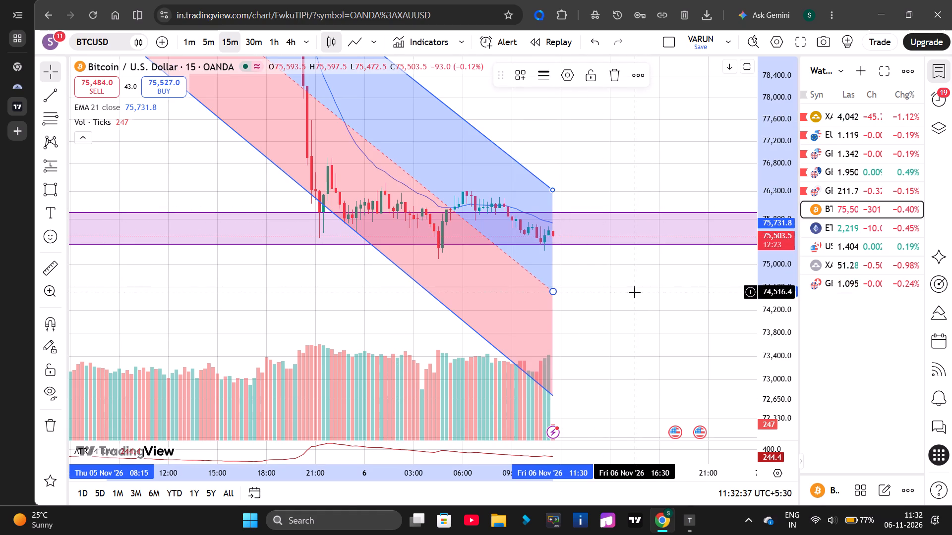
Move the start point of the BTCUSD regression trend channel back to 4 Nov 19:00.
drag(635, 300, 656, 385)
scroll(594, 287, down, 4)
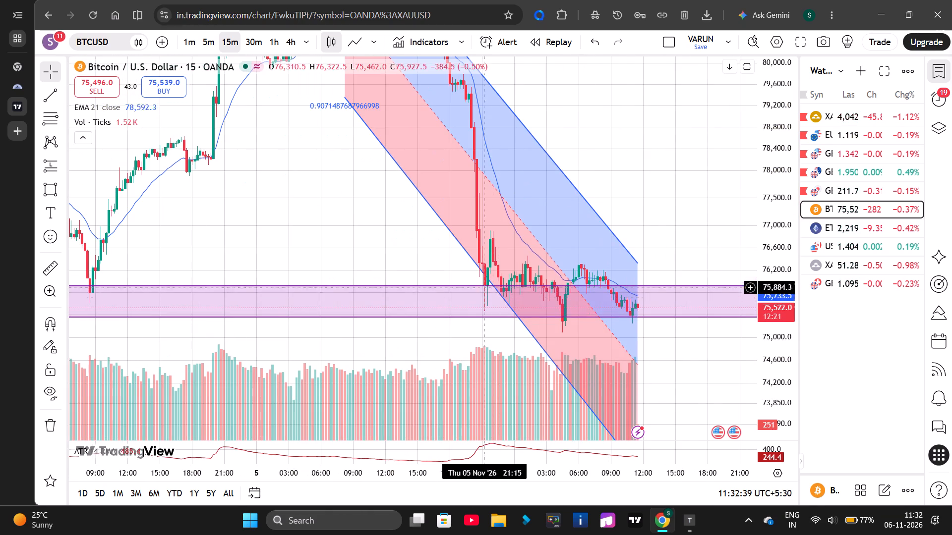
scroll(789, 169, down, 7)
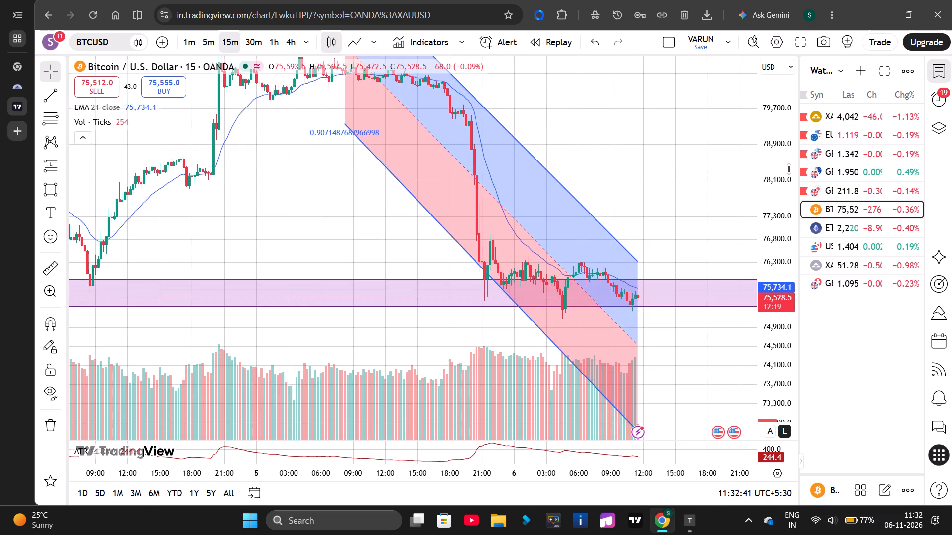
scroll(789, 169, down, 8)
scroll(789, 169, down, 13)
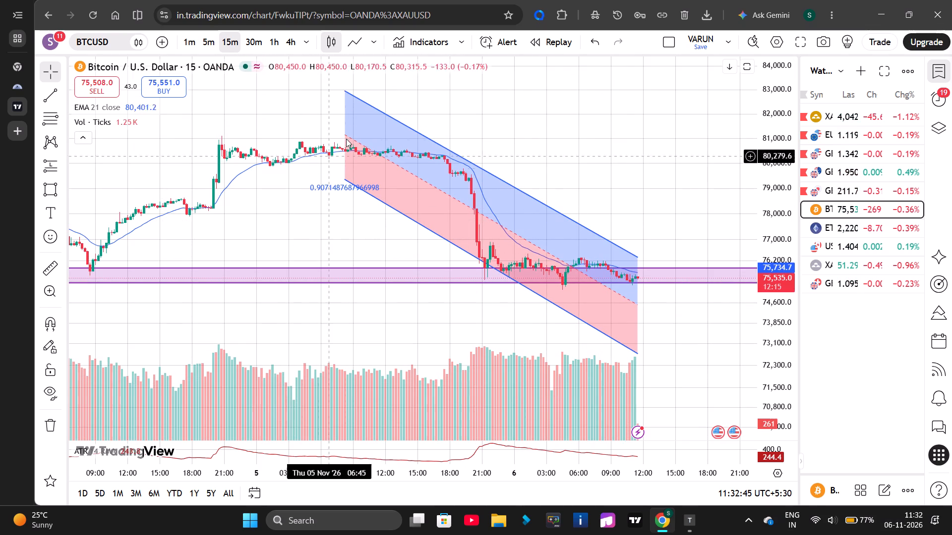
drag(343, 136, 202, 160)
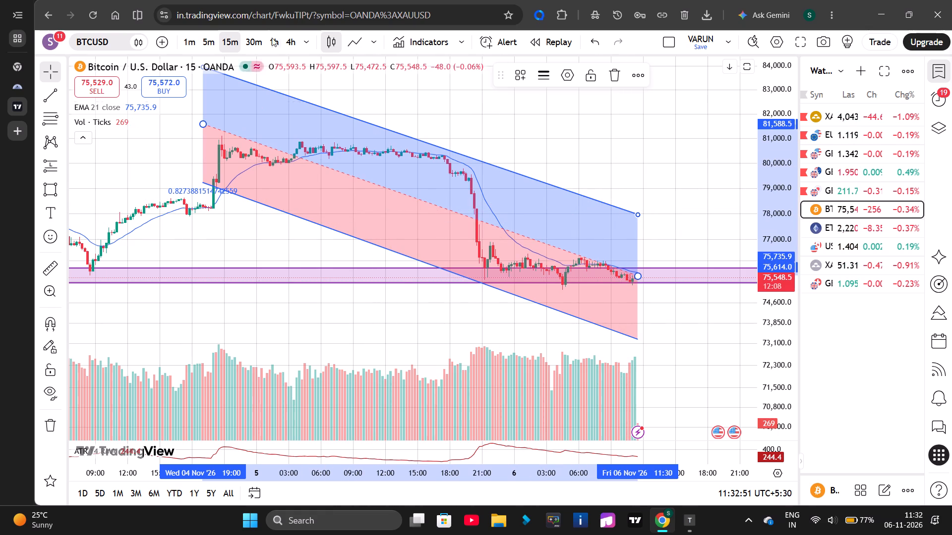
Change the chart style to a line.
click(357, 40)
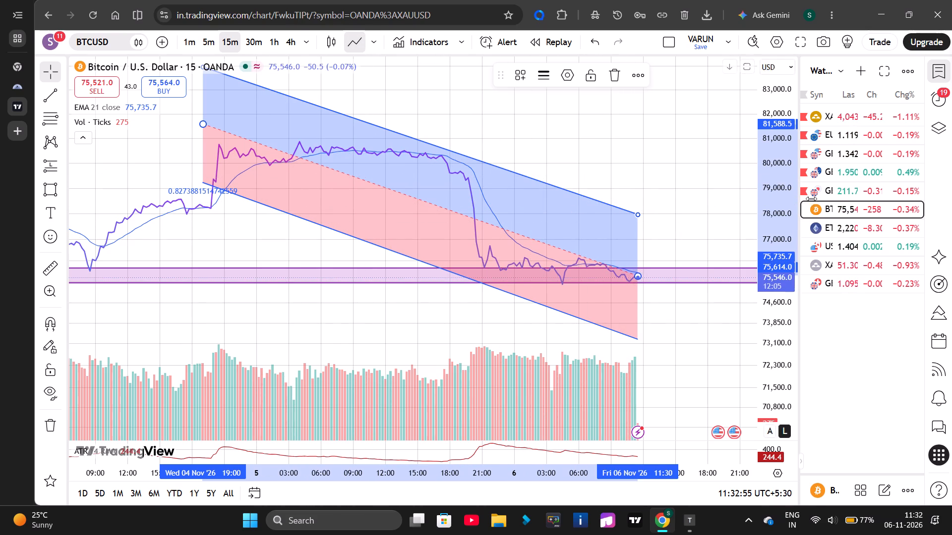
Open the ETHUSD chart and draw a regression trend channel from 5 Nov 20:30 to the latest price at 11:30.
click(814, 229)
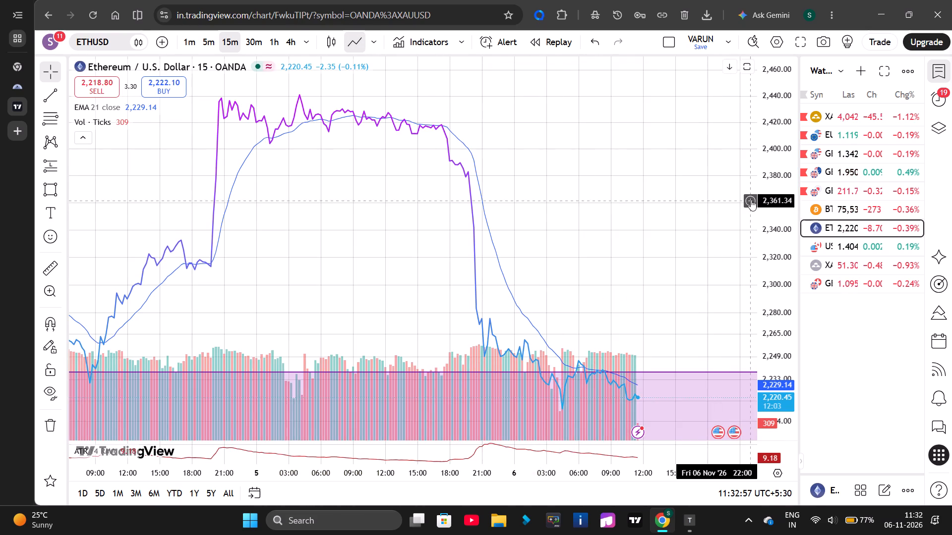
drag(665, 228, 605, 132)
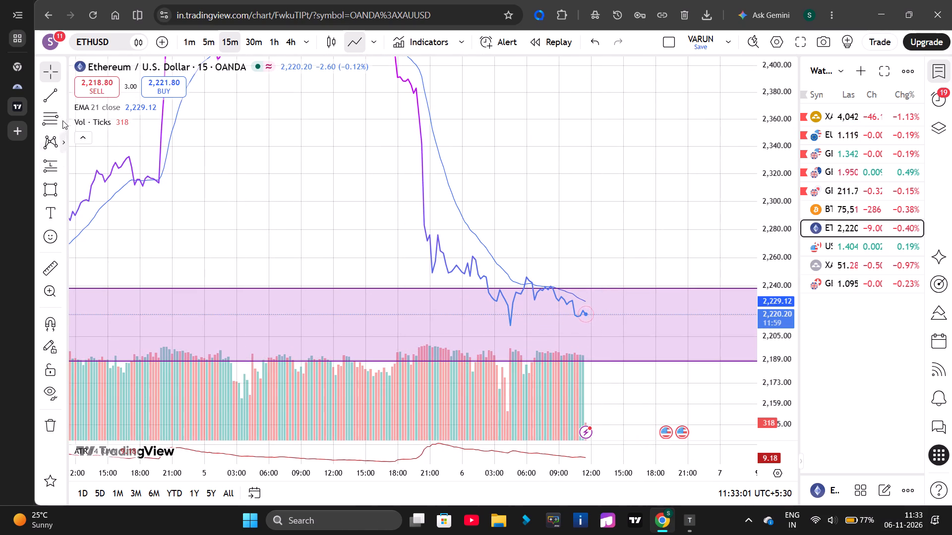
click(63, 98)
click(118, 324)
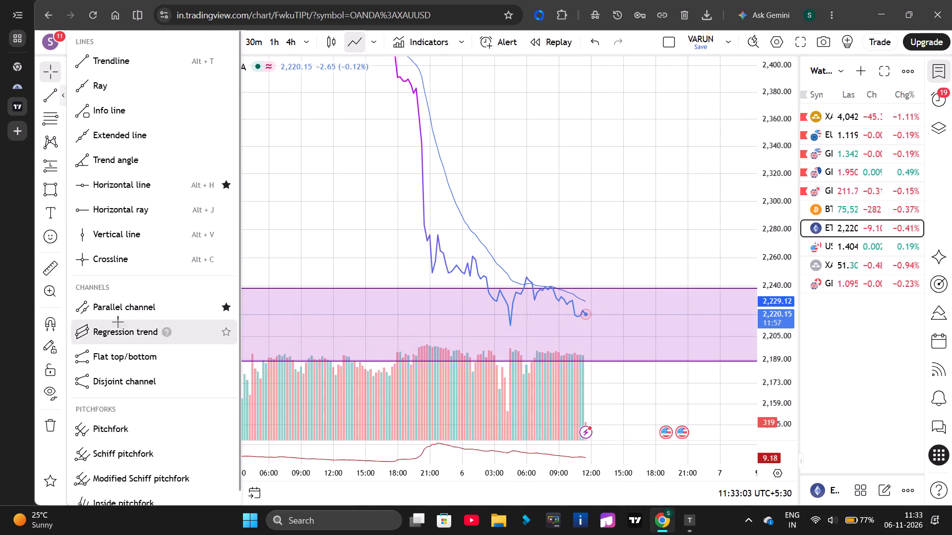
click(424, 233)
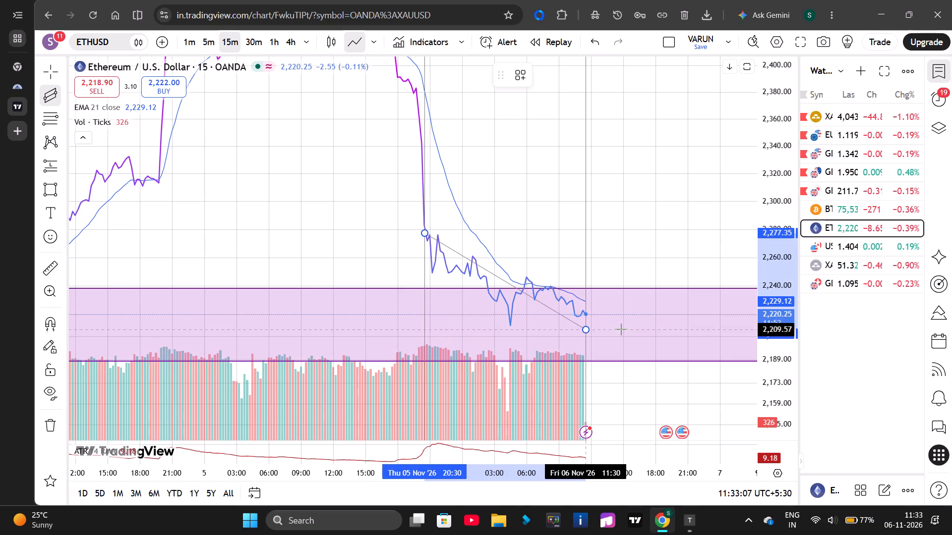
click(635, 313)
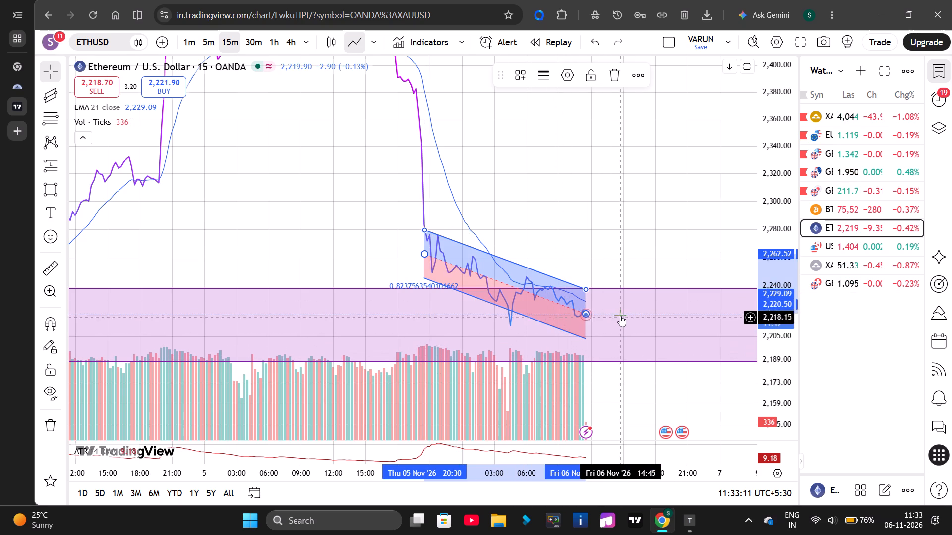
Open the USDCAD chart from the watchlist.
click(833, 249)
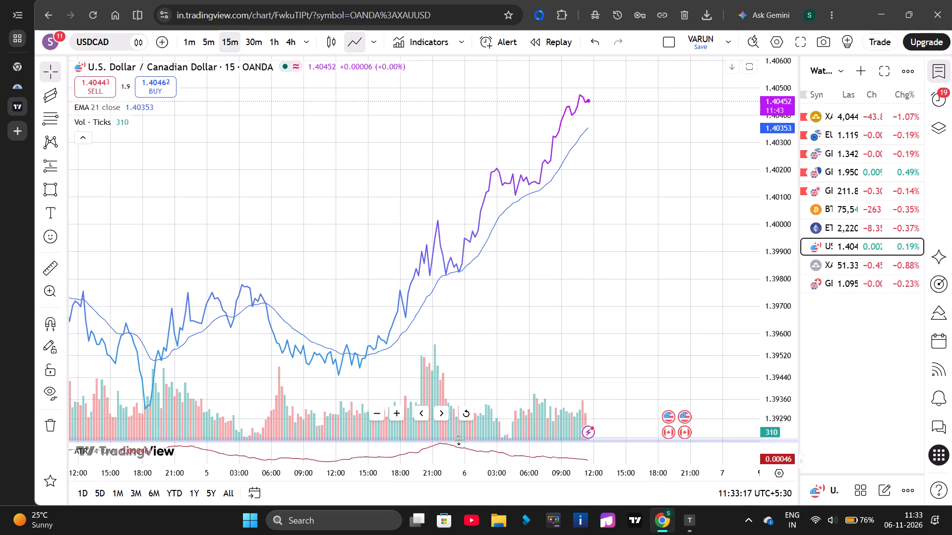
Draw a regression trend channel on the USDCAD chart from 5 Nov 12:00 to the latest price at 6 Nov 11:30.
click(468, 416)
scroll(500, 293, down, 8)
drag(544, 248, 537, 243)
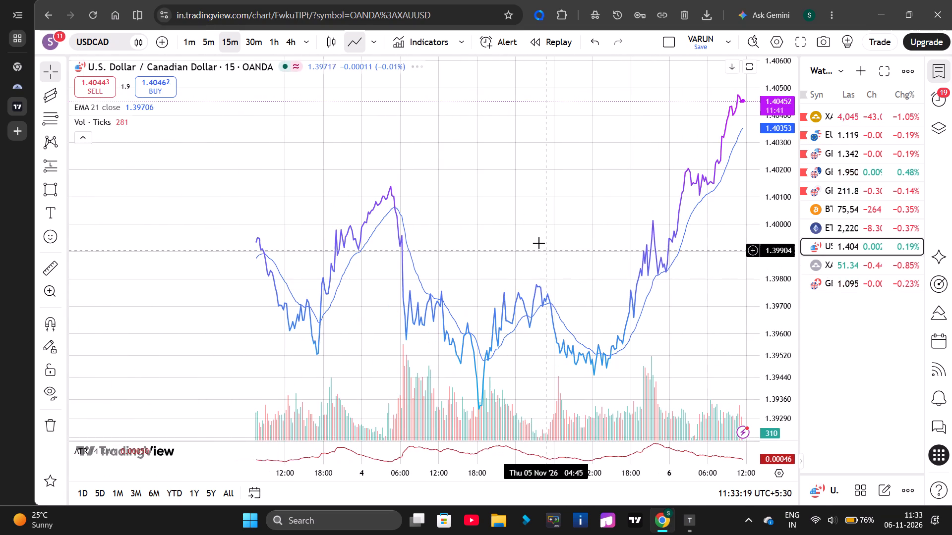
drag(537, 243, 422, 219)
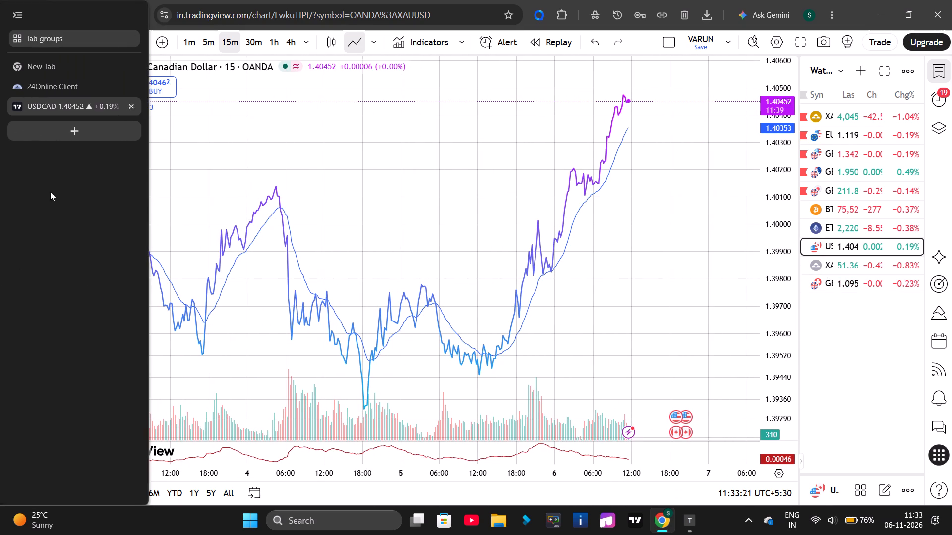
click(52, 95)
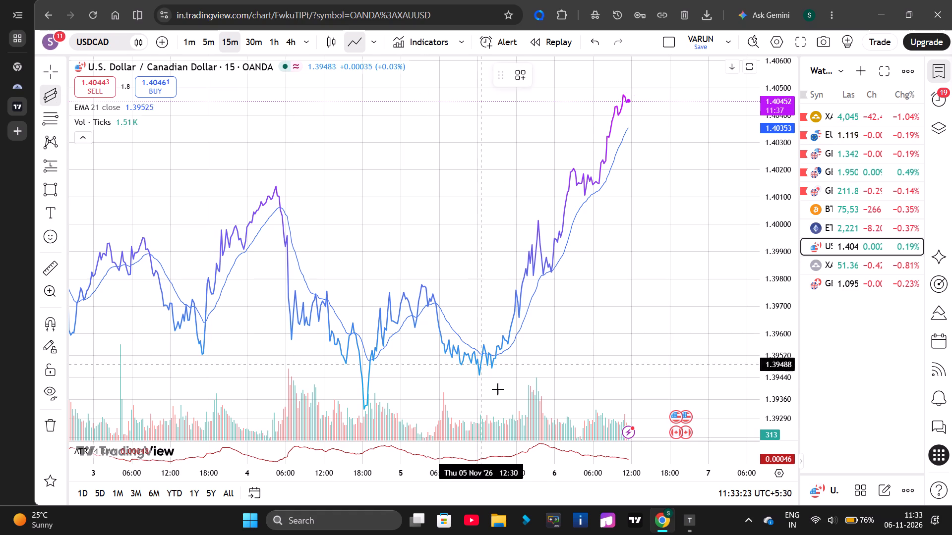
click(477, 377)
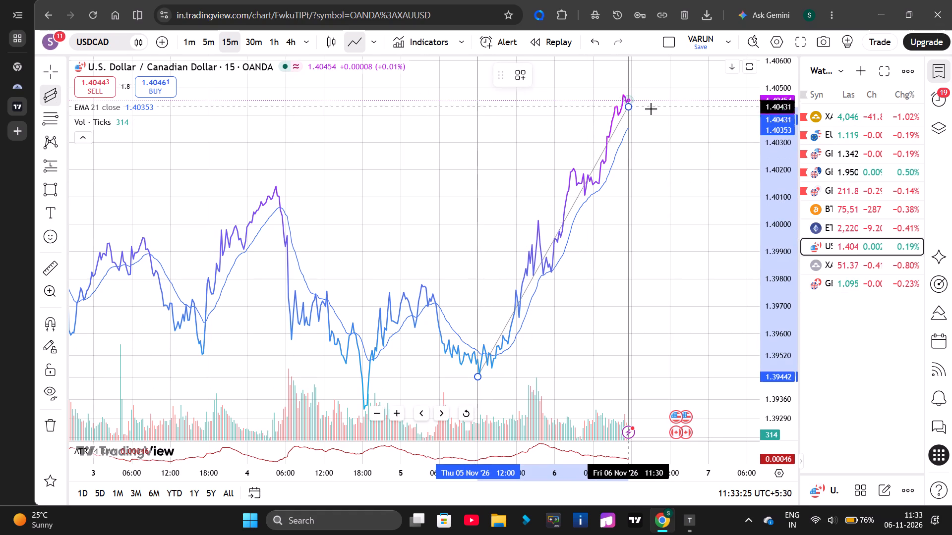
click(651, 109)
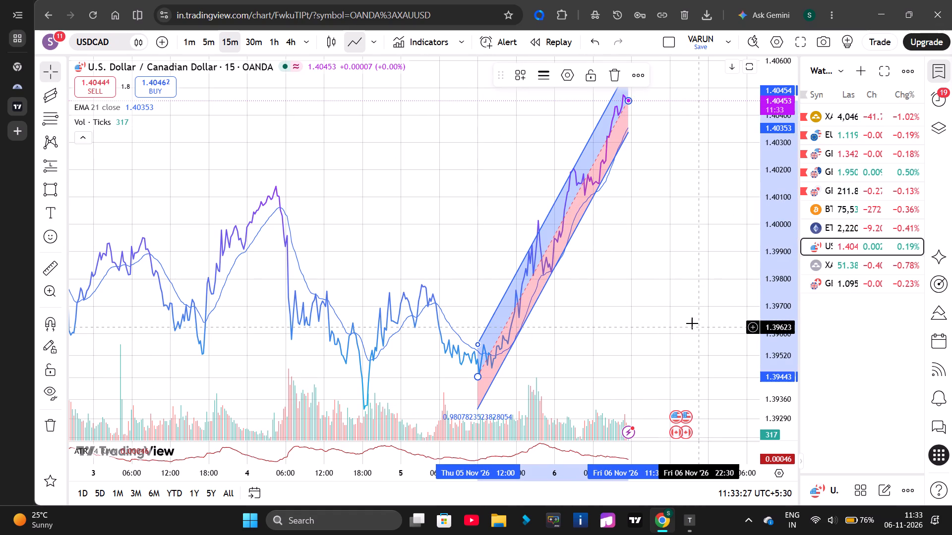
click(674, 317)
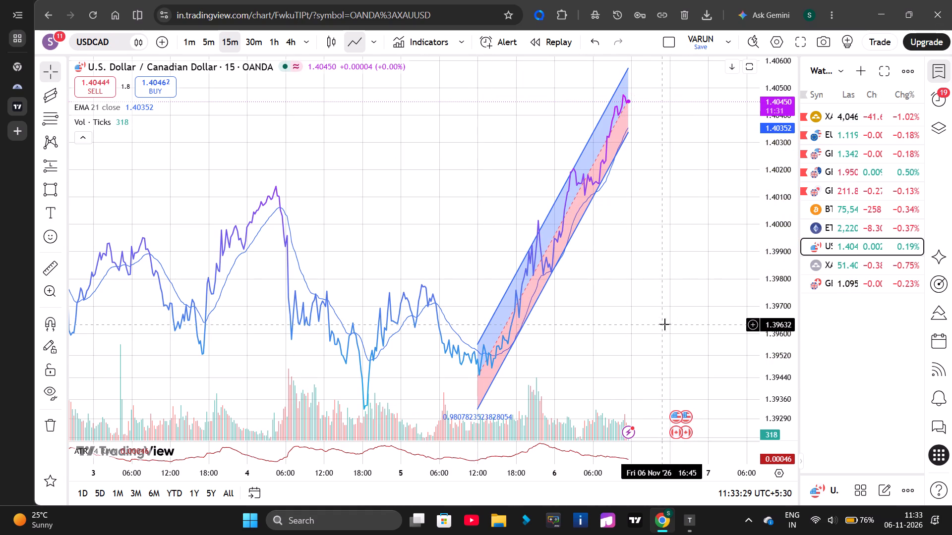
Open the XAGUSD chart and draw a regression trend channel from 5 Nov 07:45 to the latest price at 6 Nov 11:30.
click(843, 262)
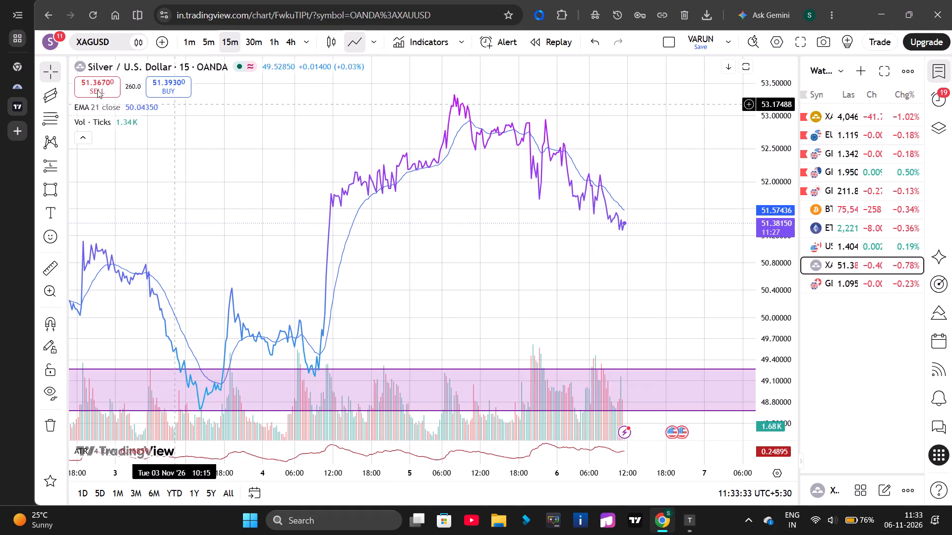
click(55, 89)
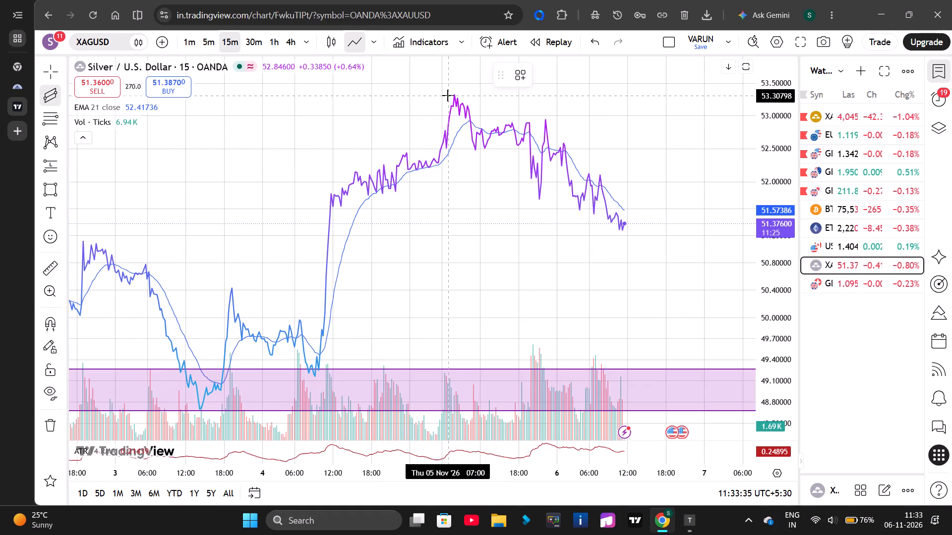
click(453, 94)
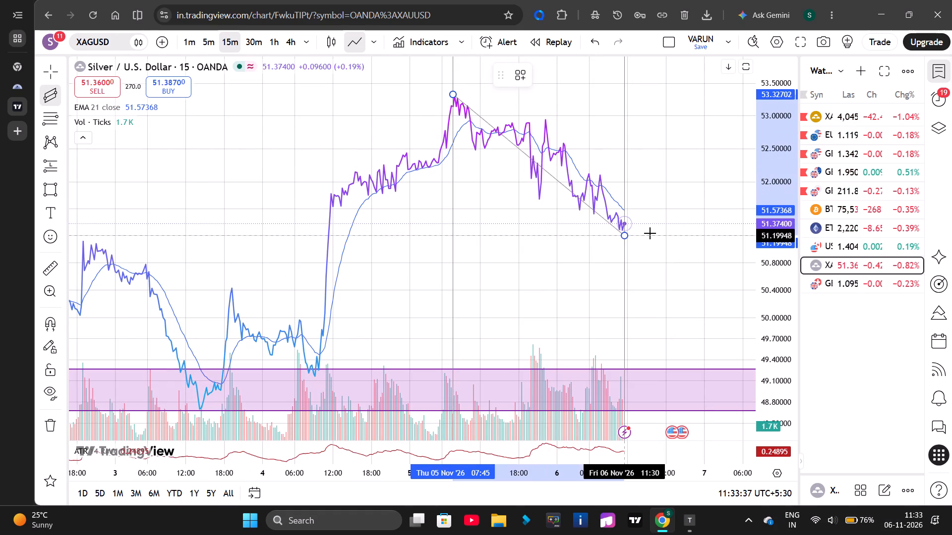
click(651, 219)
Open the GBPCHF chart and draw a regression trend channel from 6 Nov 00:45 to the latest price at 11:30.
click(828, 284)
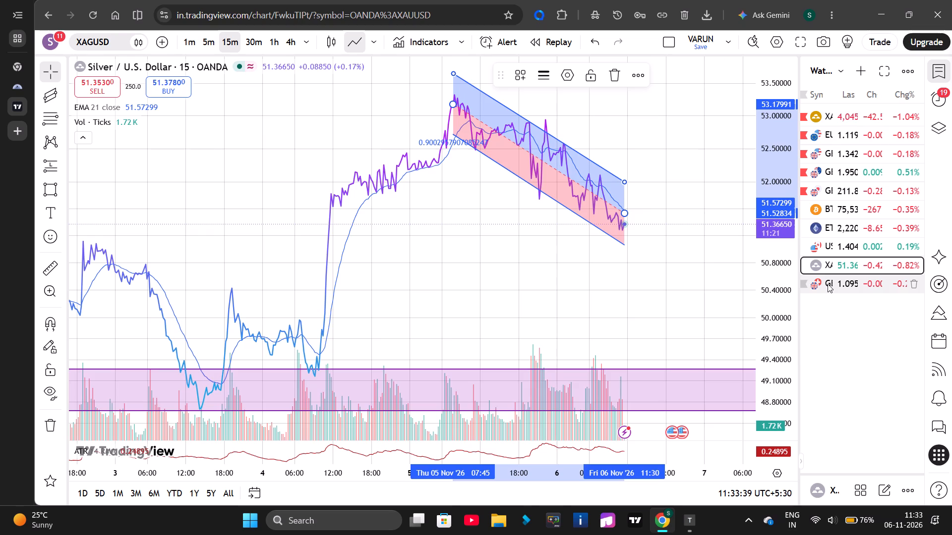
click(238, 146)
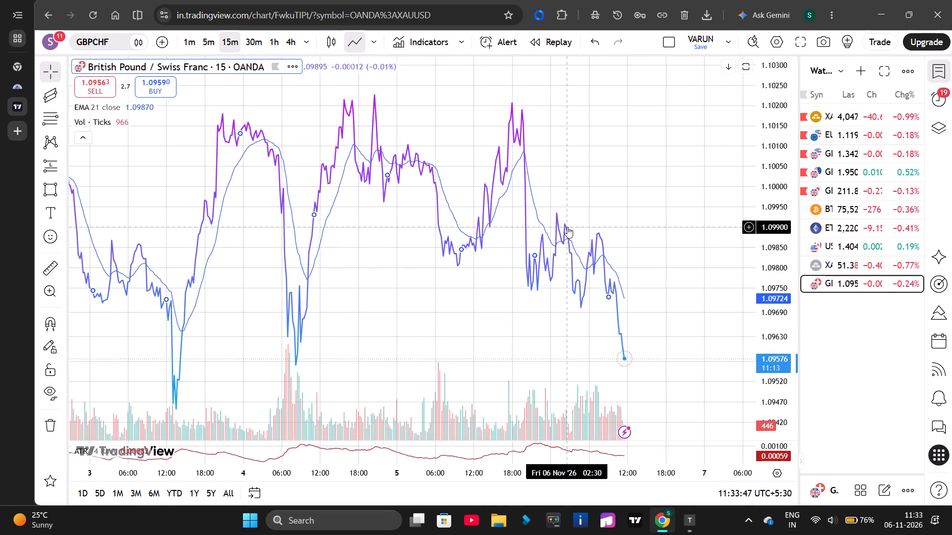
click(45, 102)
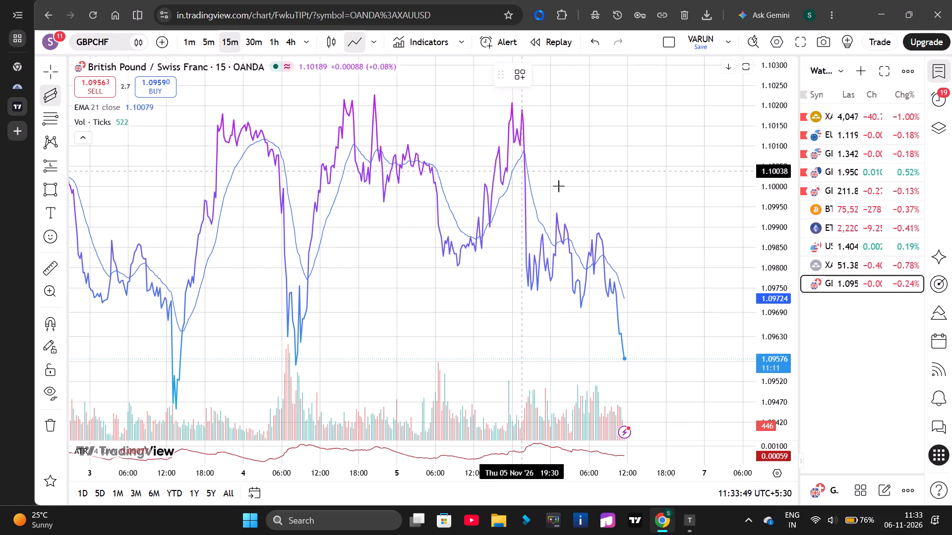
click(556, 212)
click(641, 357)
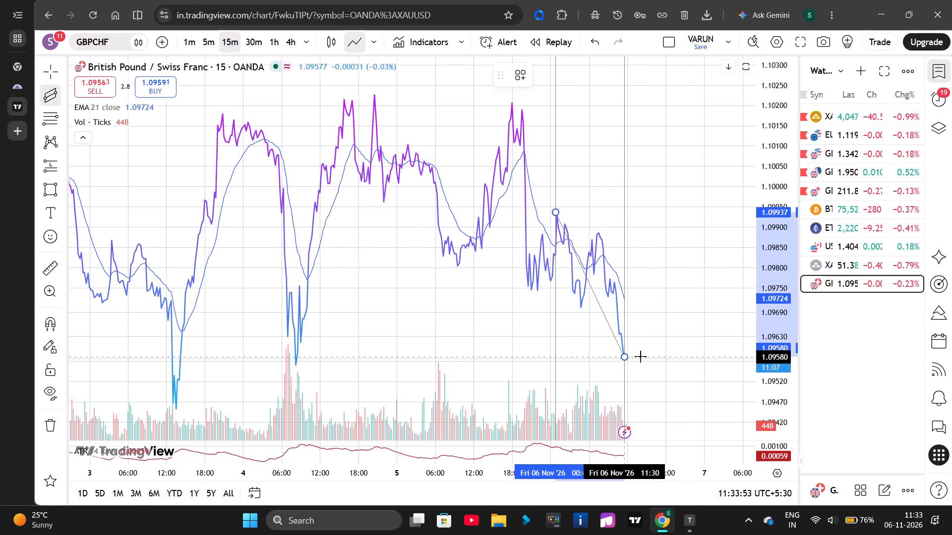
scroll(477, 291, up, 5)
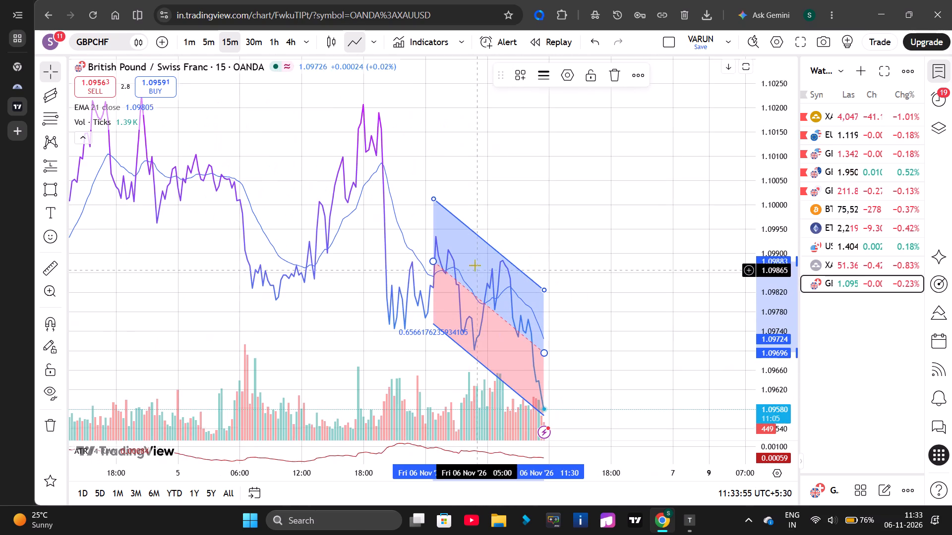
scroll(775, 271, up, 1)
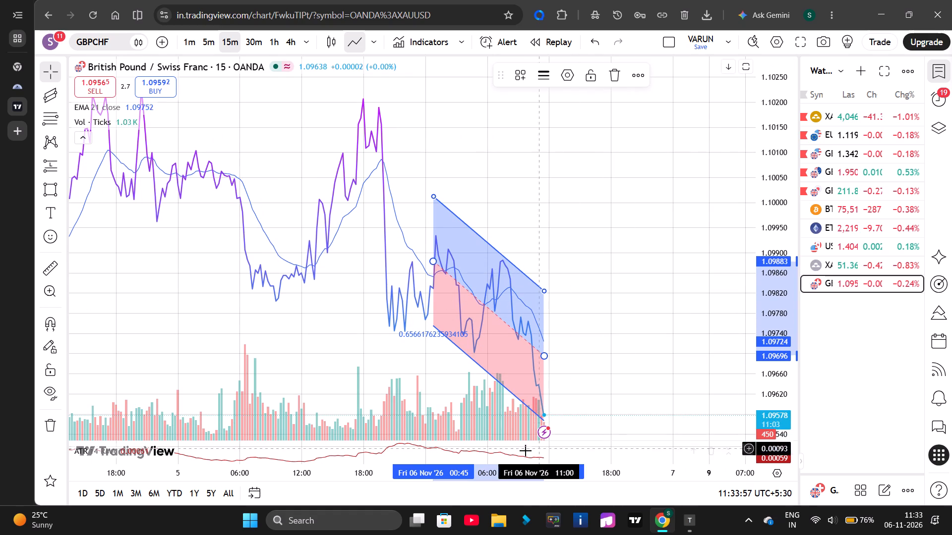
click(472, 405)
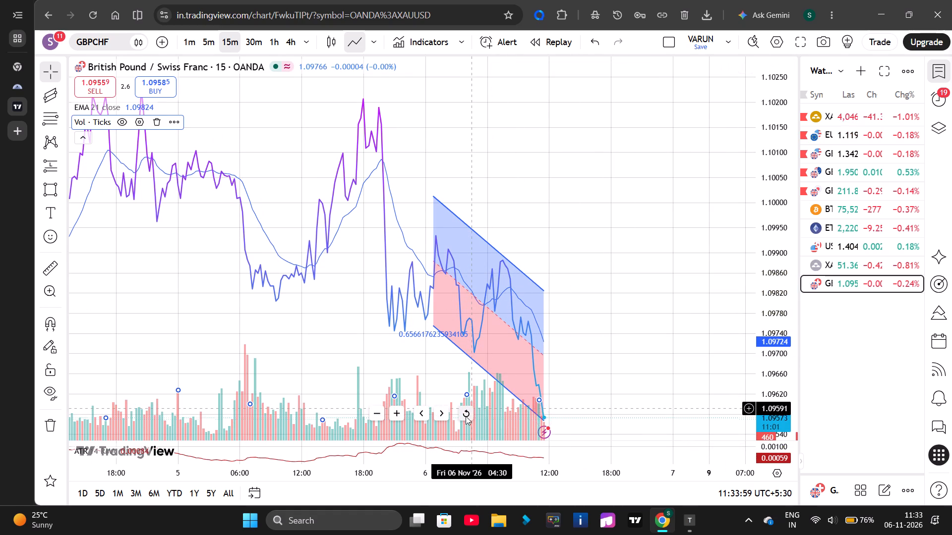
click(466, 416)
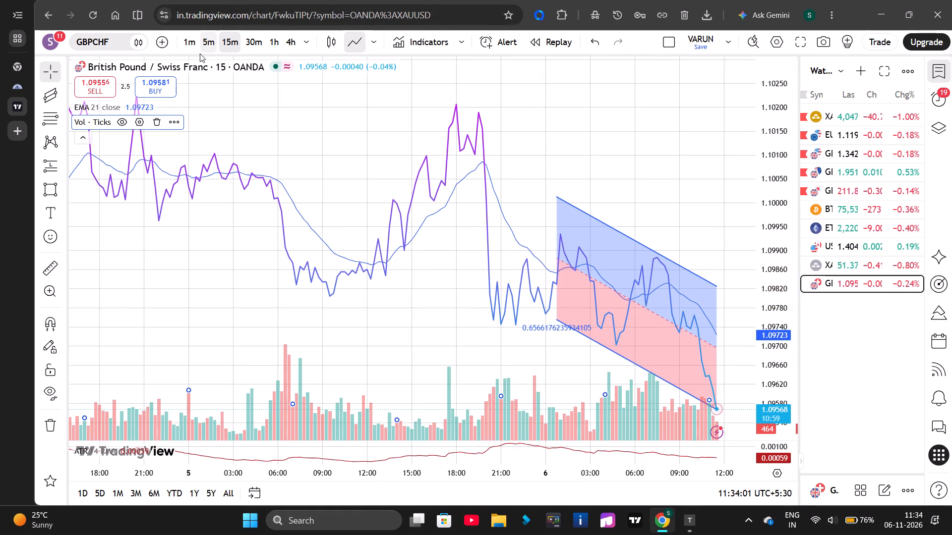
Switch the GBPCHF chart to the 5-minute timeframe with candles.
click(202, 51)
click(326, 49)
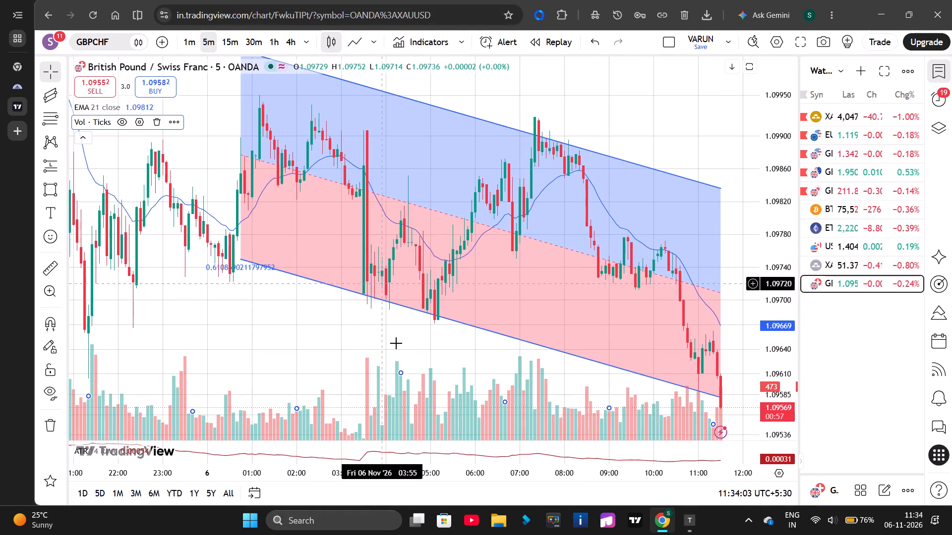
Examine the latest GBPCHF 5-minute candles around the lower boundary of the regression trend channel.
drag(352, 329, 213, 329)
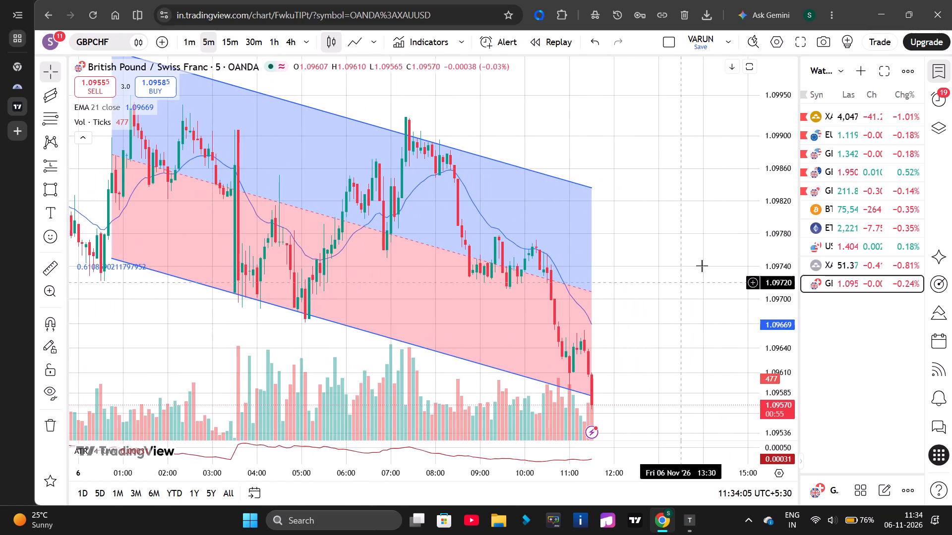
scroll(776, 228, down, 10)
scroll(639, 259, up, 3)
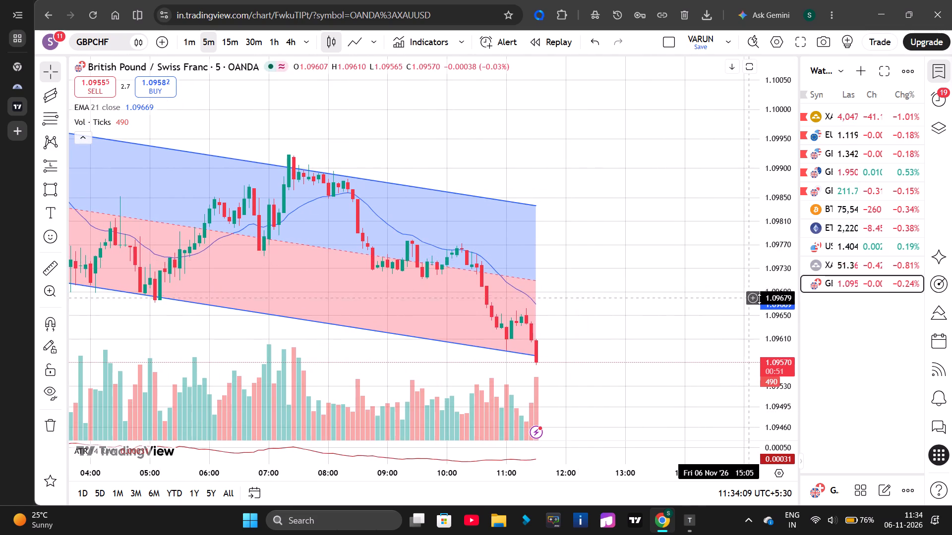
scroll(763, 297, up, 4)
scroll(513, 278, up, 4)
drag(552, 258, 599, 119)
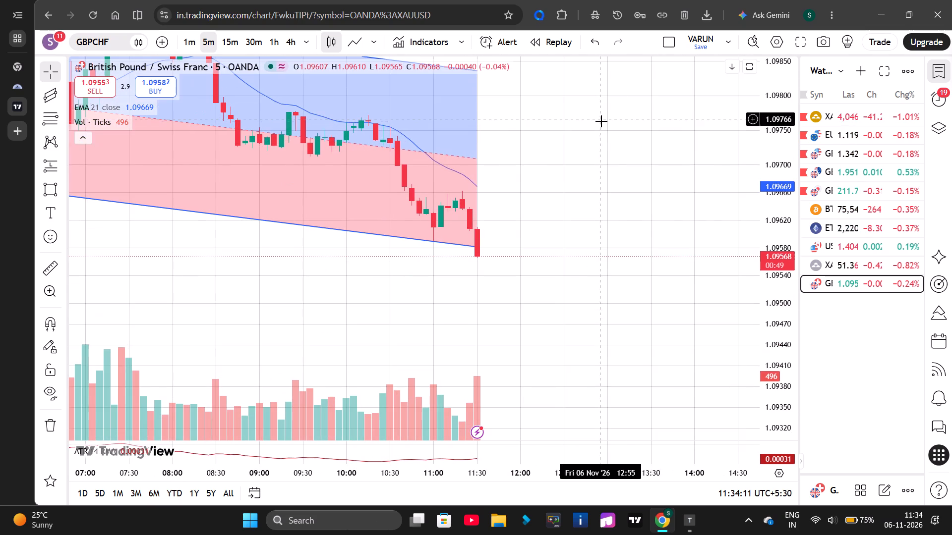
scroll(793, 263, up, 4)
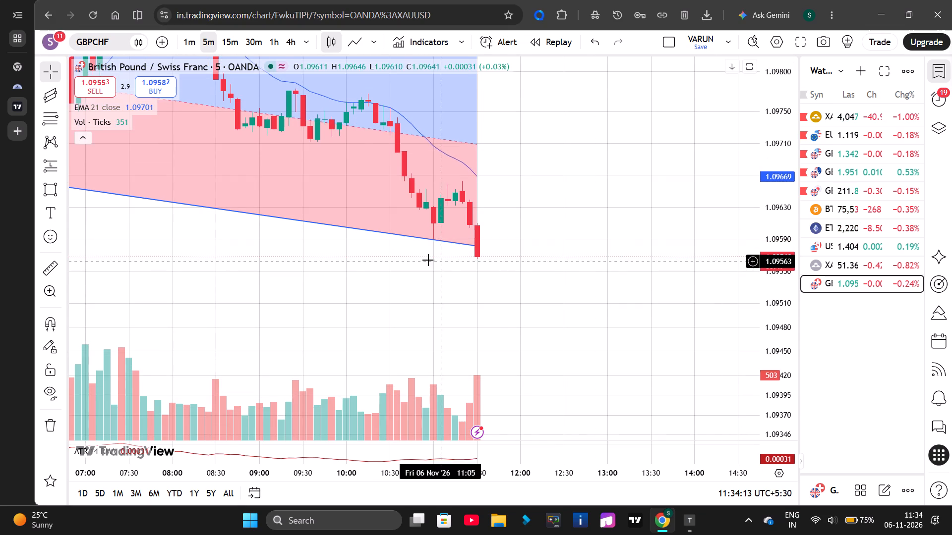
scroll(428, 260, up, 5)
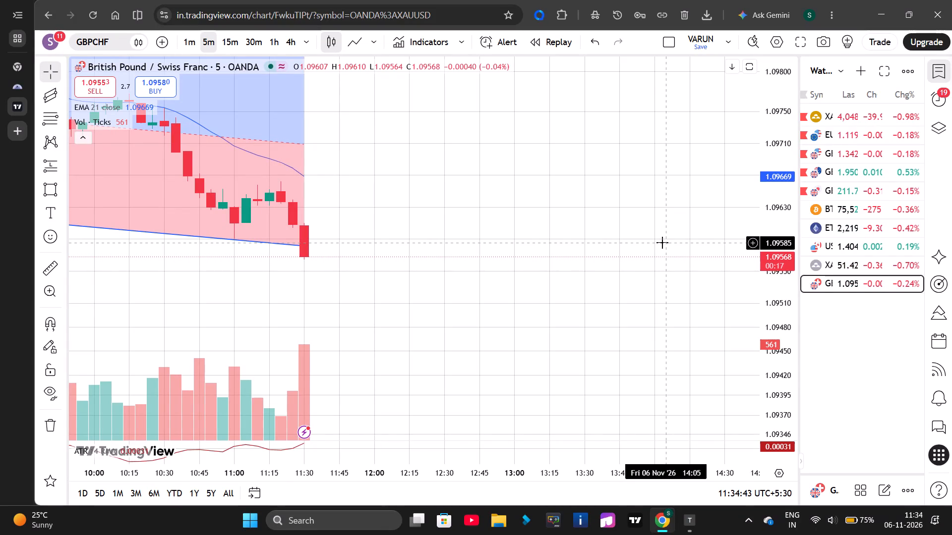
drag(662, 241, 660, 247)
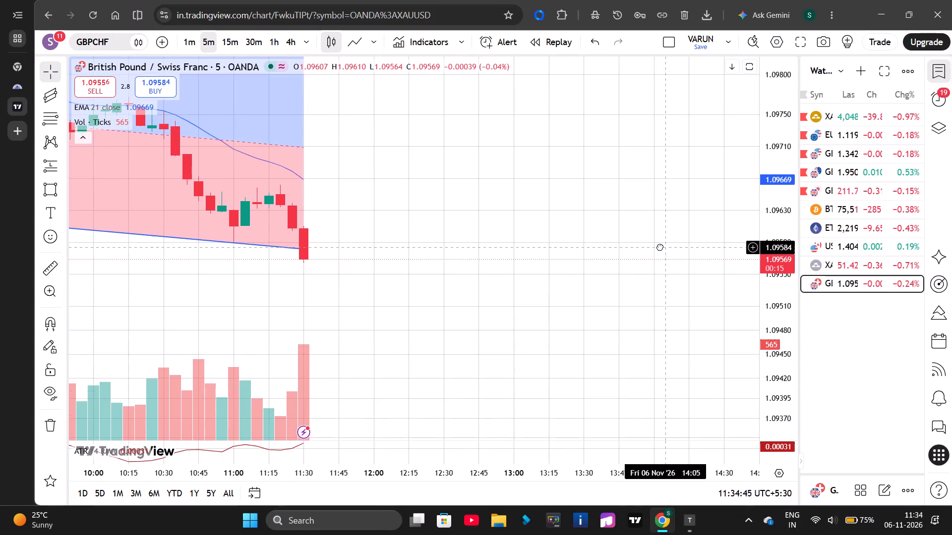
drag(660, 247, 660, 309)
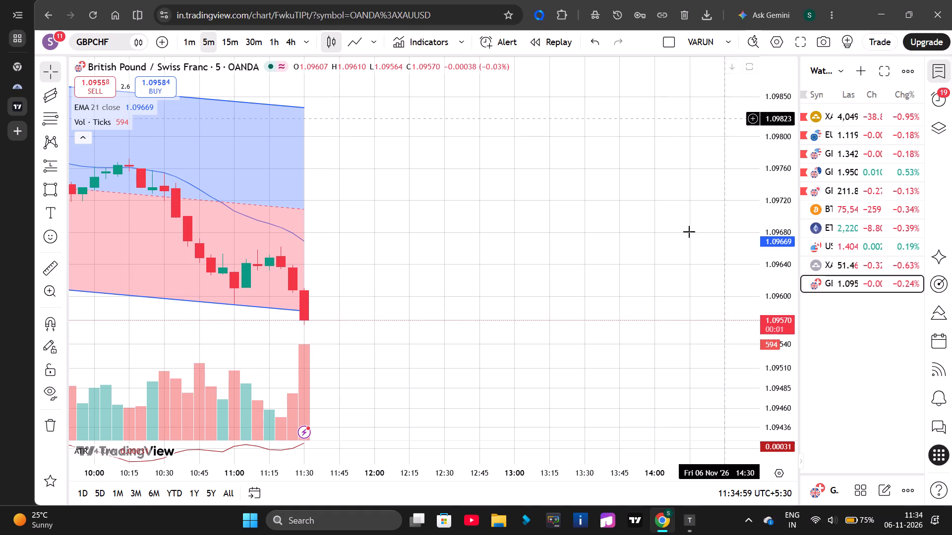
Switch to the mt5 terminal and connect to the saved FundingPips-SIM1 trading account.
click(681, 529)
click(690, 528)
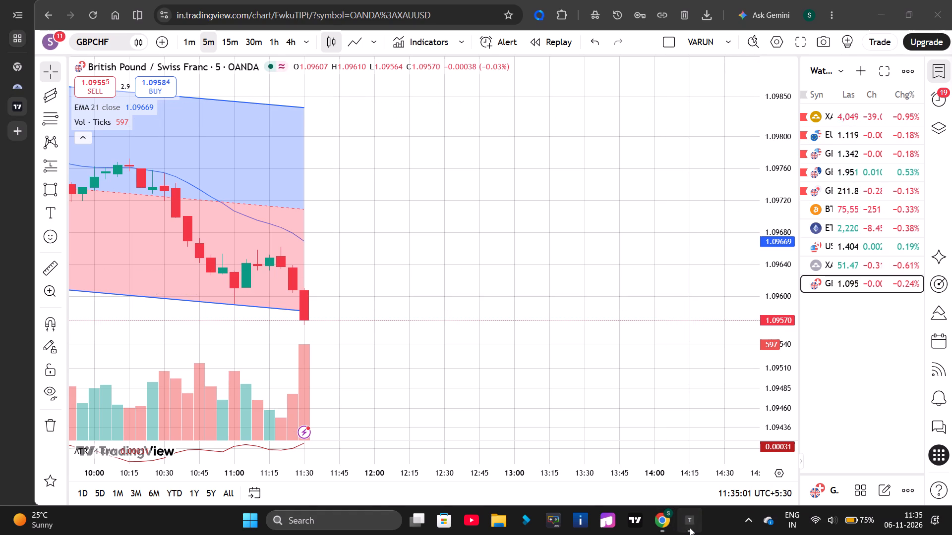
click(606, 305)
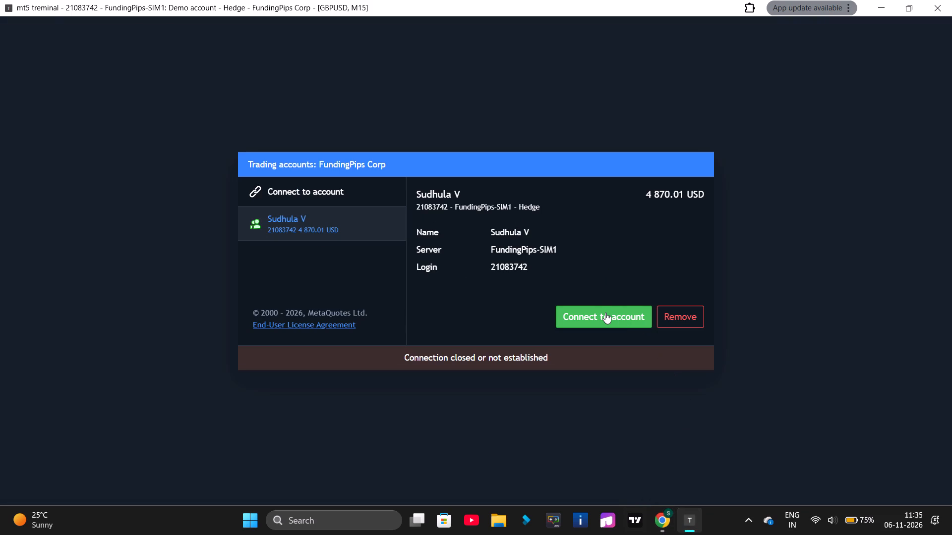
click(605, 313)
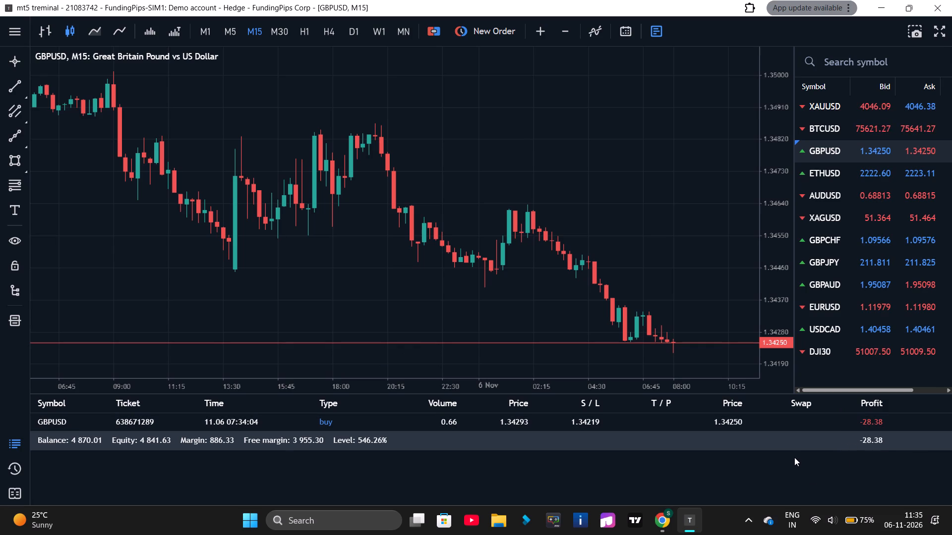
scroll(769, 352, up, 4)
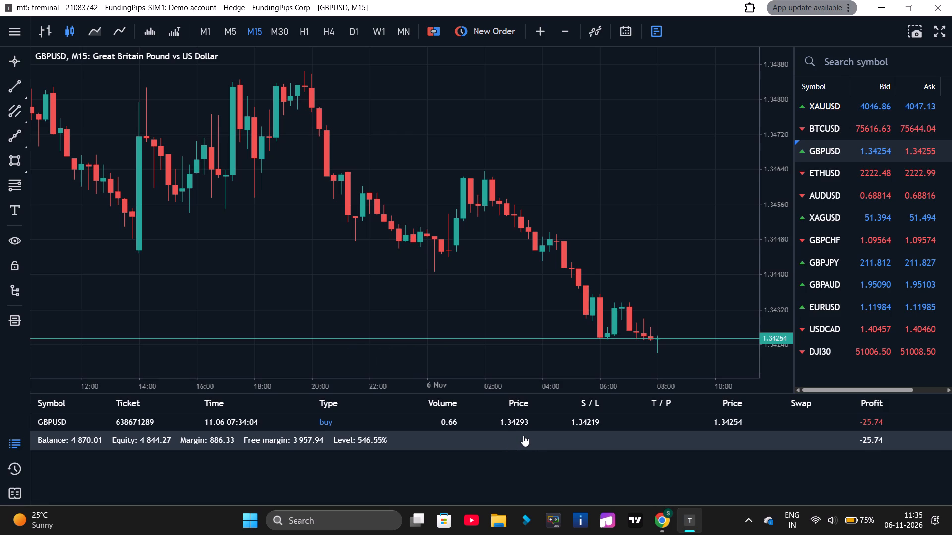
Return to TradingView and open the GBPUSD chart from the watchlist.
key(alt+Tab)
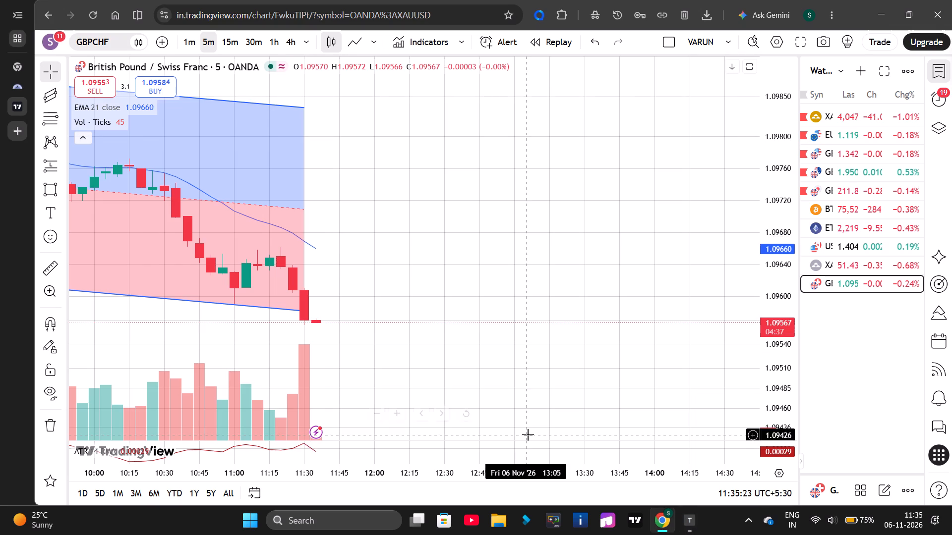
click(853, 158)
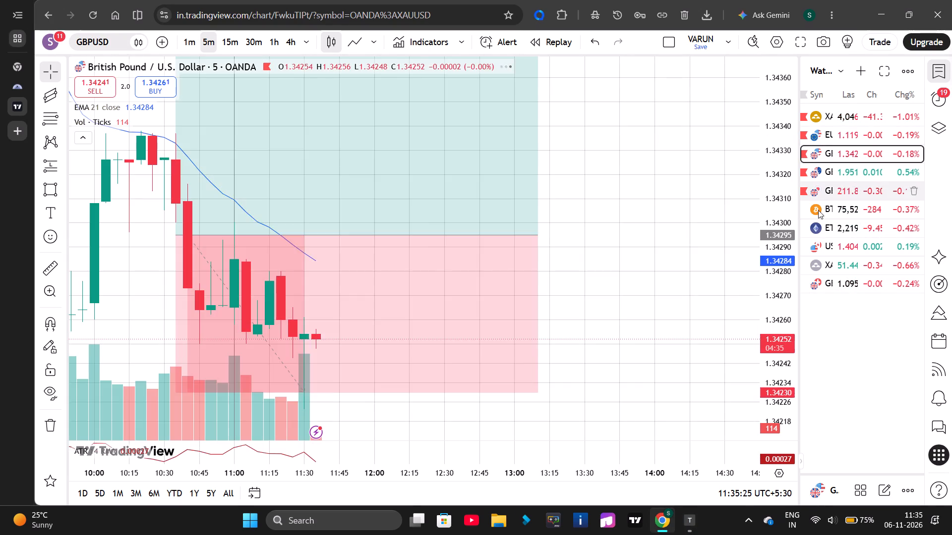
Compare the latest GBPUSD price action in TradingView with the open GBPUSD buy position in the mt5 terminal.
key(alt+Tab)
key(alt+Tab)
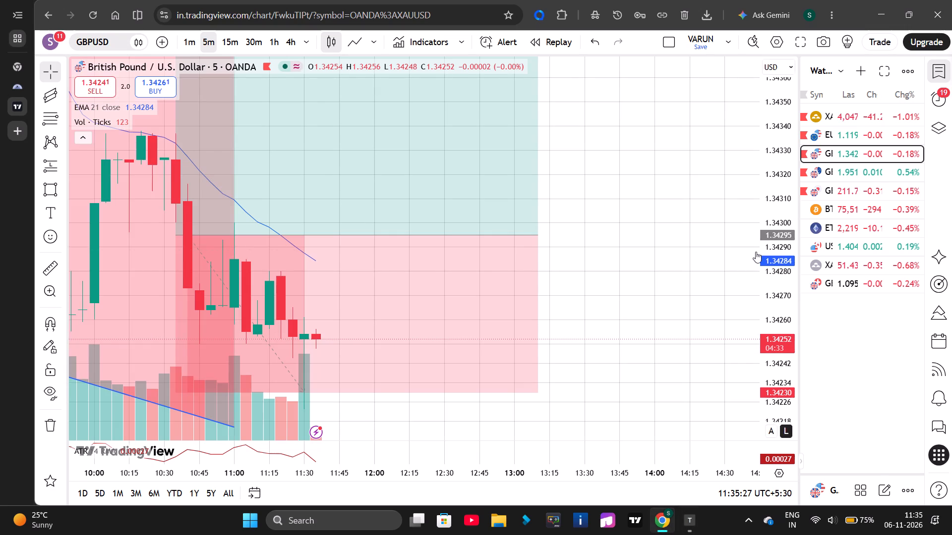
drag(689, 294, 694, 206)
key(alt+Tab)
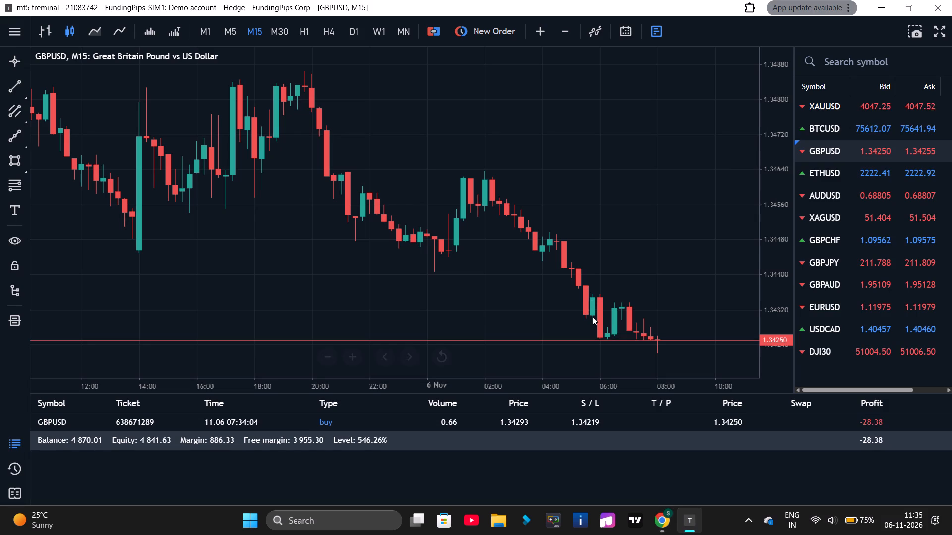
key(alt+Tab)
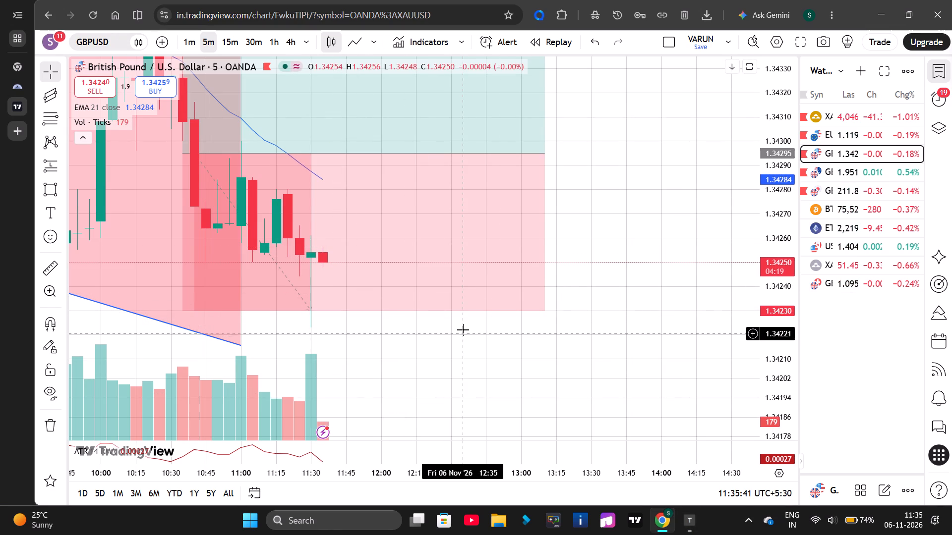
Unlock the current GBPUSD long position drawing and lower its stop level to about 1.34219.
click(471, 312)
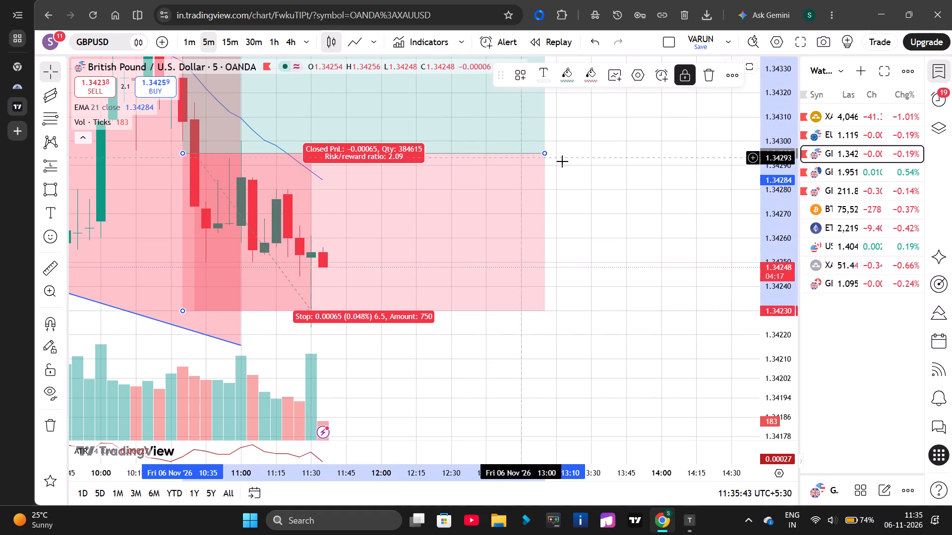
click(678, 81)
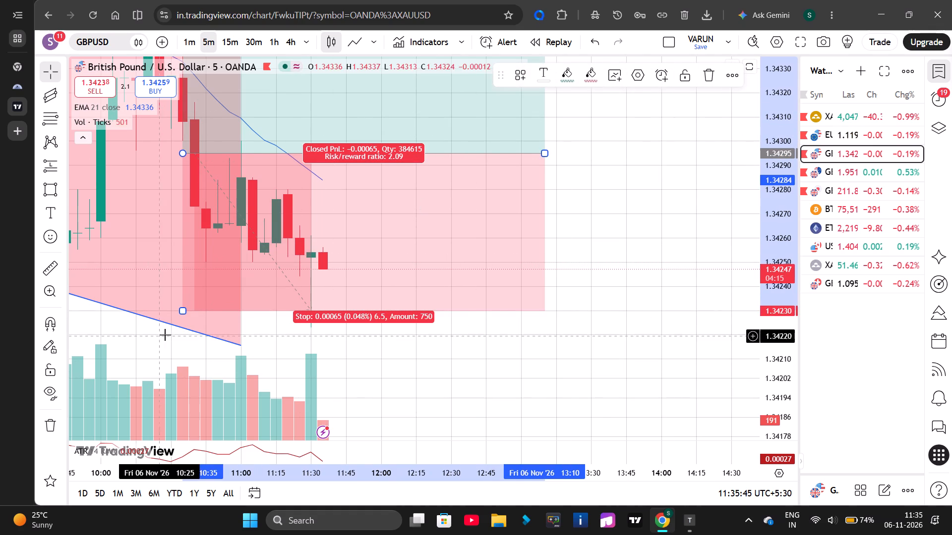
drag(184, 312, 184, 317)
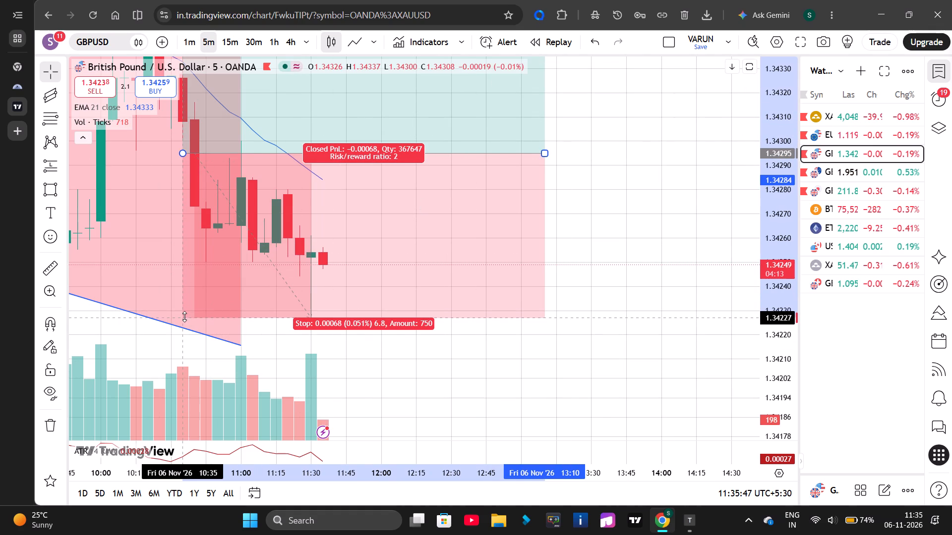
drag(184, 317, 185, 326)
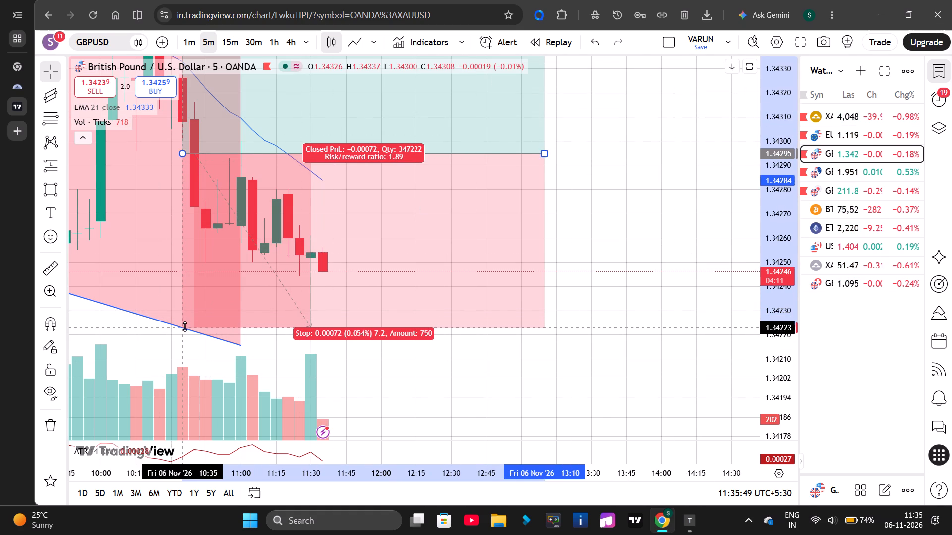
drag(185, 326, 184, 332)
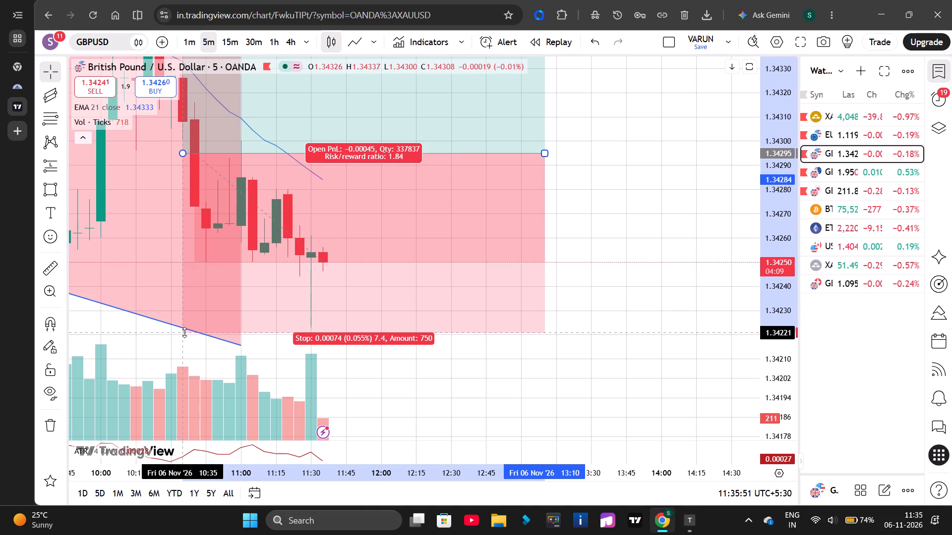
drag(184, 332, 184, 338)
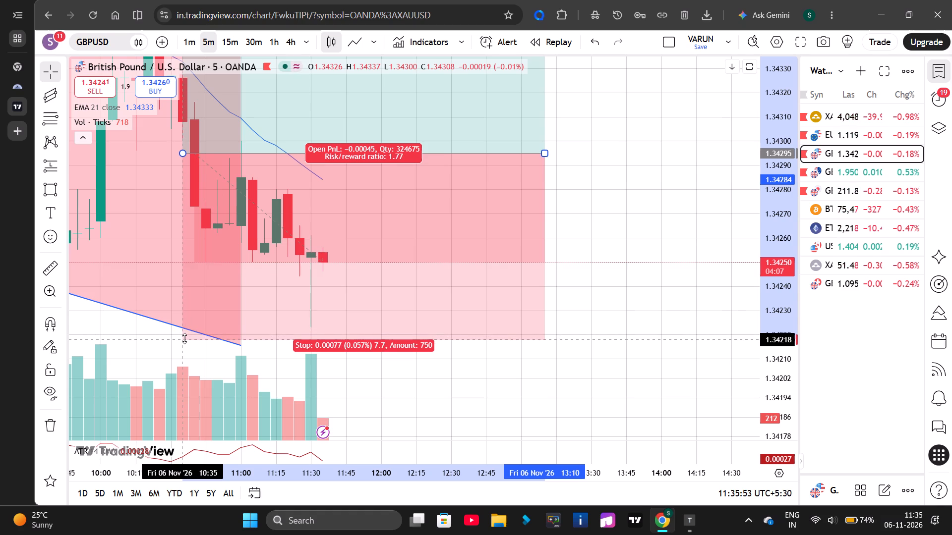
drag(184, 338, 185, 337)
click(416, 376)
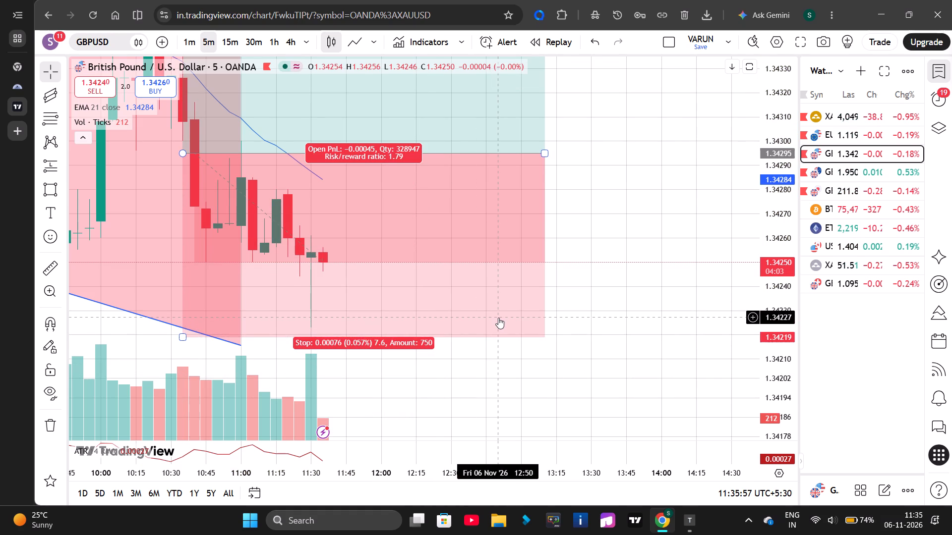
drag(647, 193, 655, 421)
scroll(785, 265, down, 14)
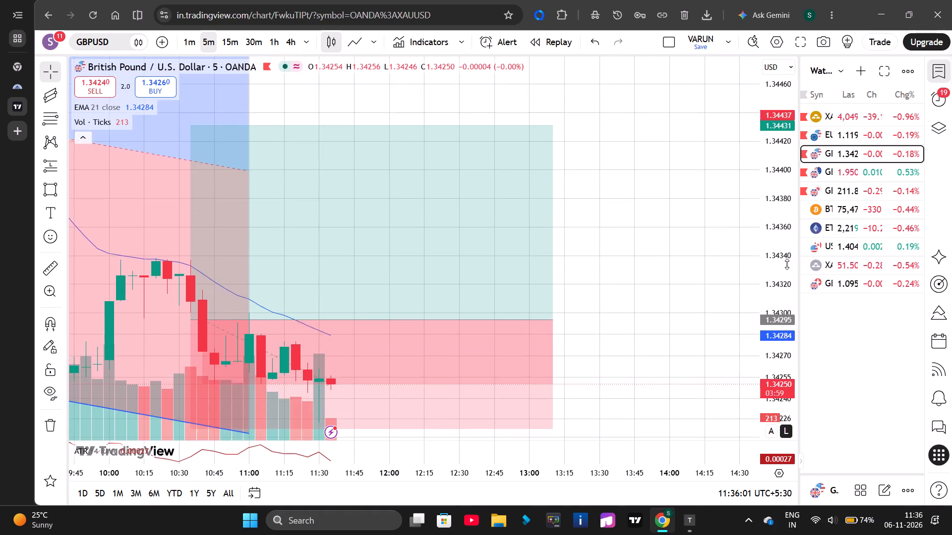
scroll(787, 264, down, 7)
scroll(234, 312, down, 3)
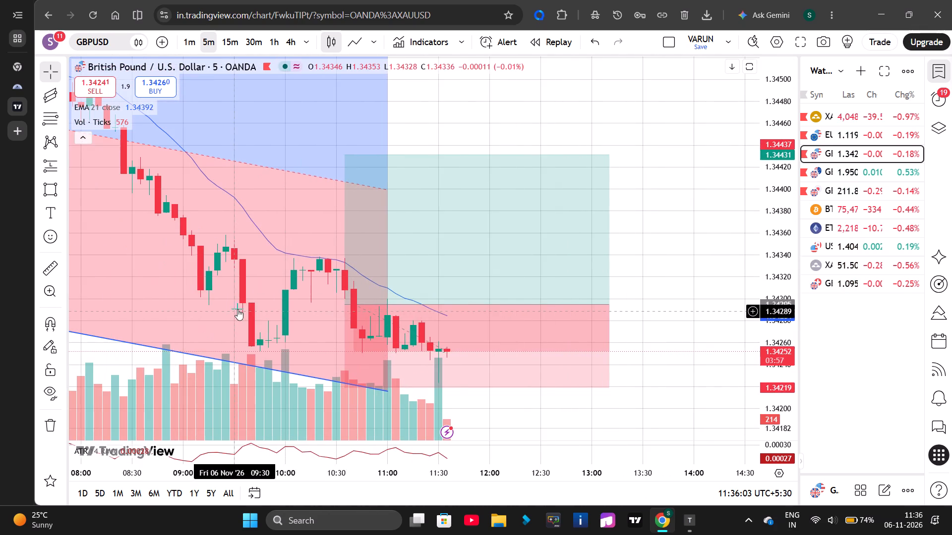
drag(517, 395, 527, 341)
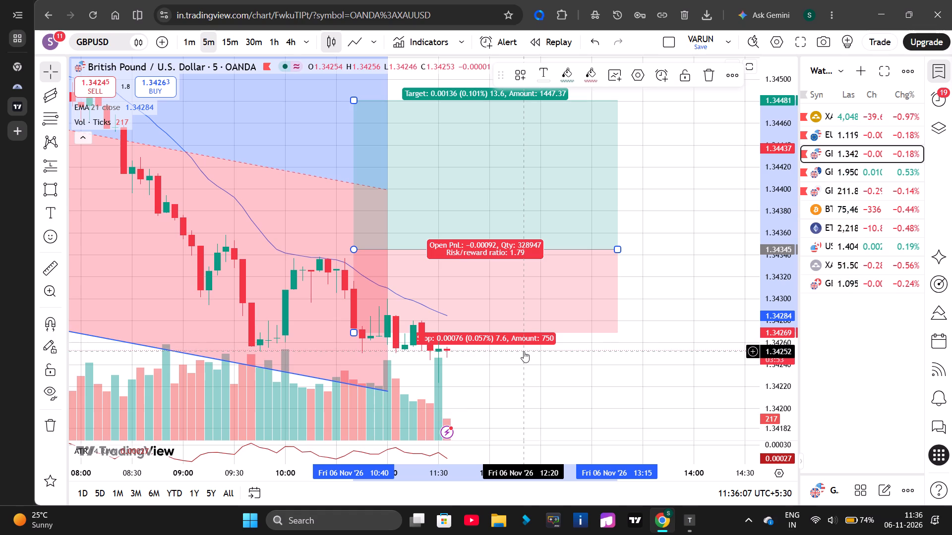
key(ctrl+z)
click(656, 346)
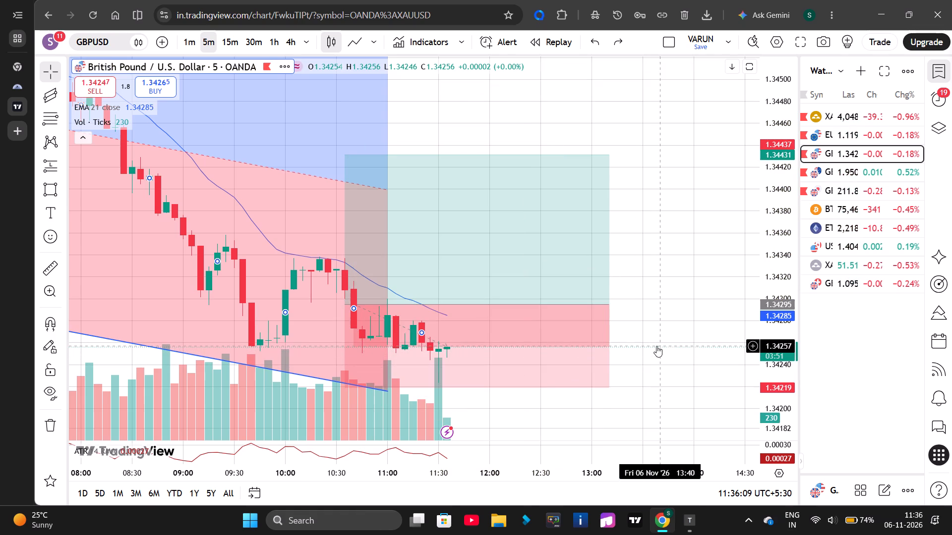
Reset the GBPUSD chart view and lock the current long position drawing.
scroll(706, 315, up, 4)
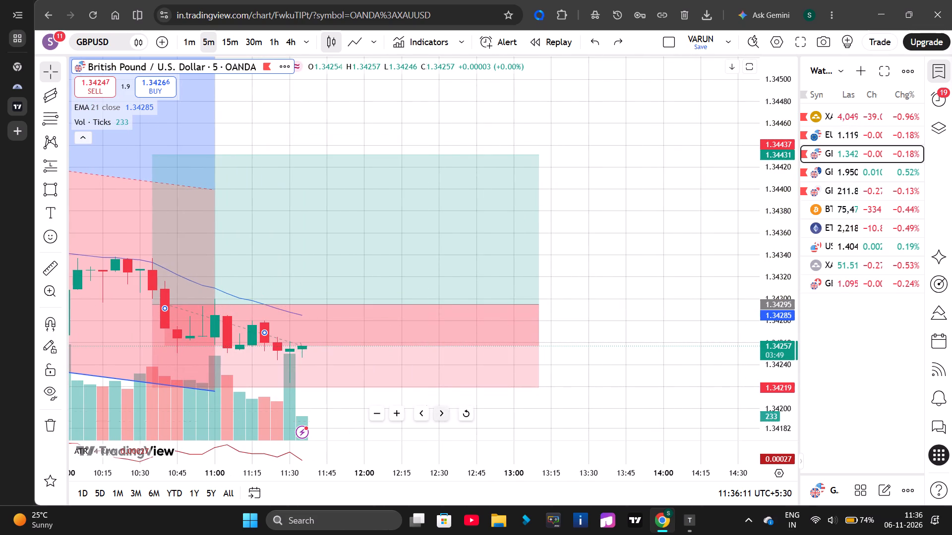
click(469, 415)
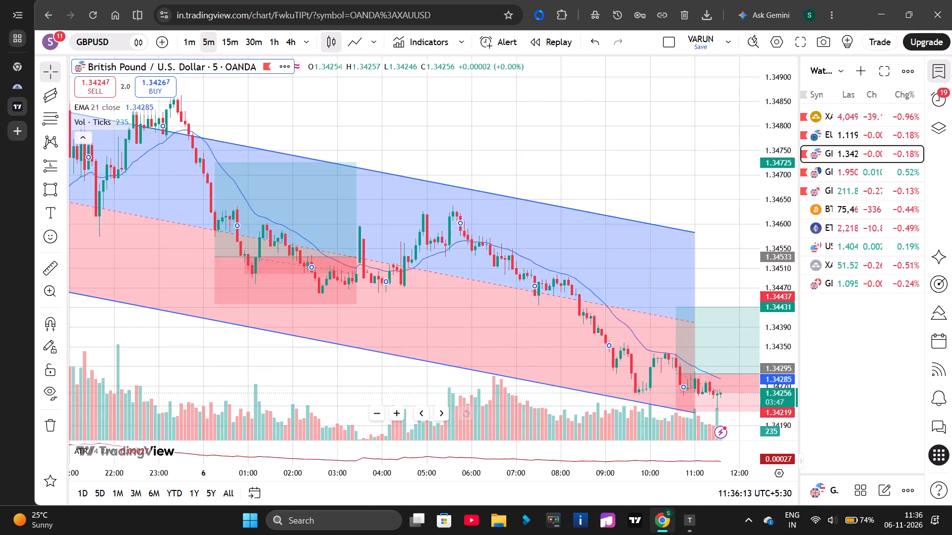
click(681, 335)
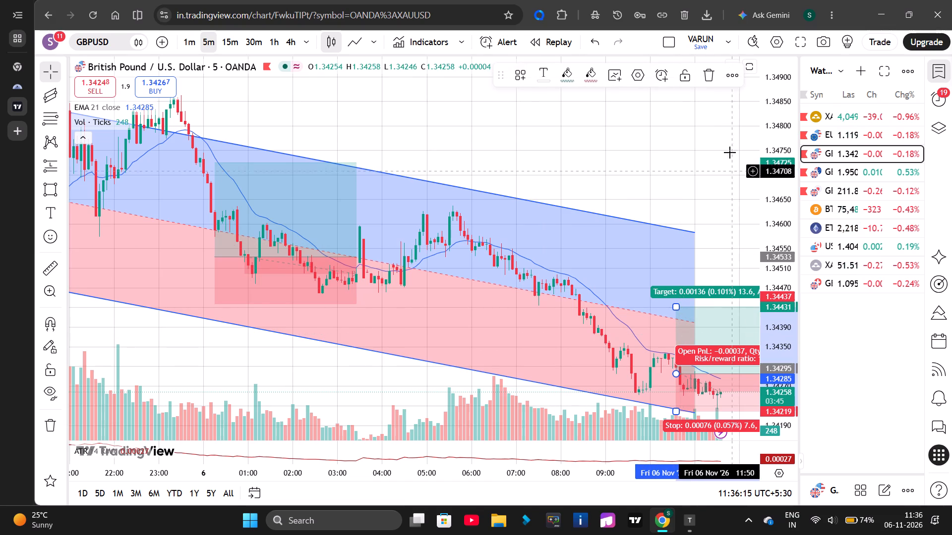
click(688, 78)
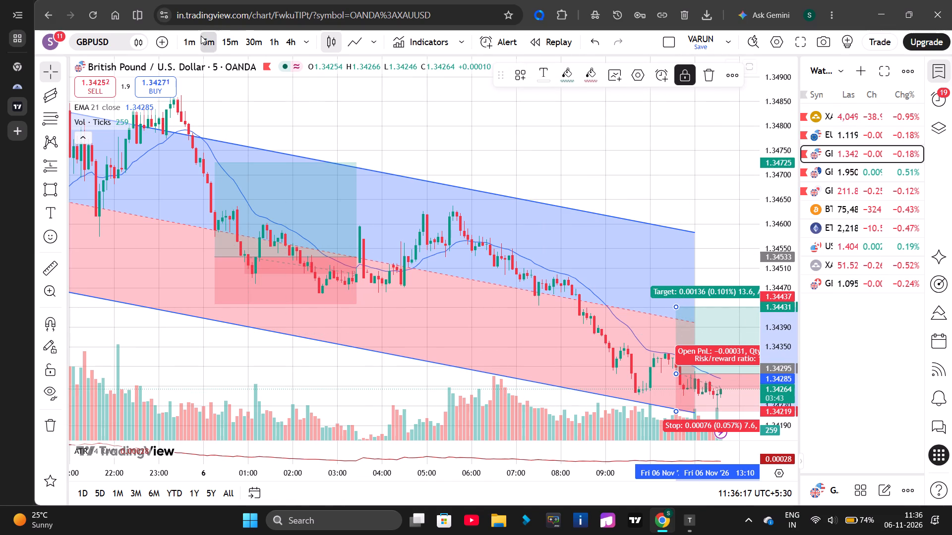
Switch the GBPUSD chart to the 1-minute timeframe and examine the latest candles between the long position's entry and stop.
click(190, 43)
drag(476, 279, 415, 265)
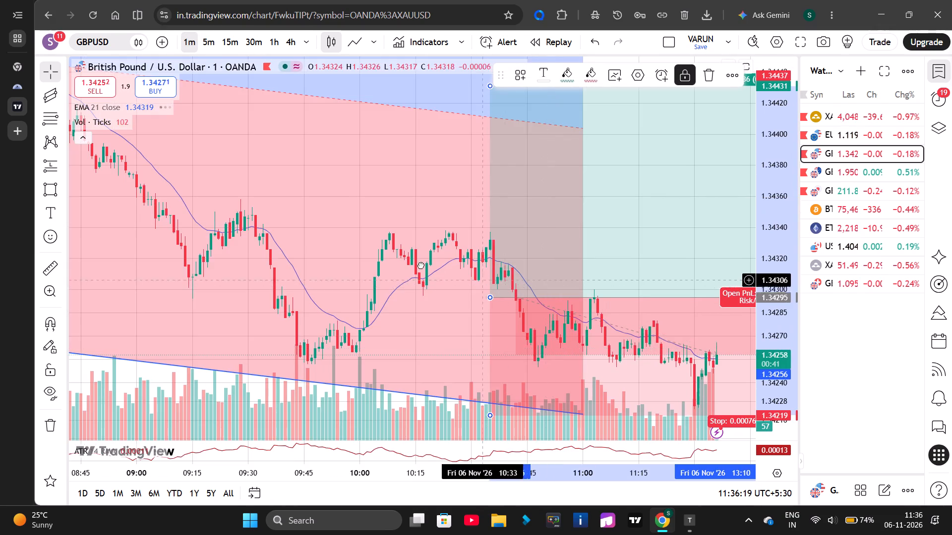
drag(415, 265, 210, 245)
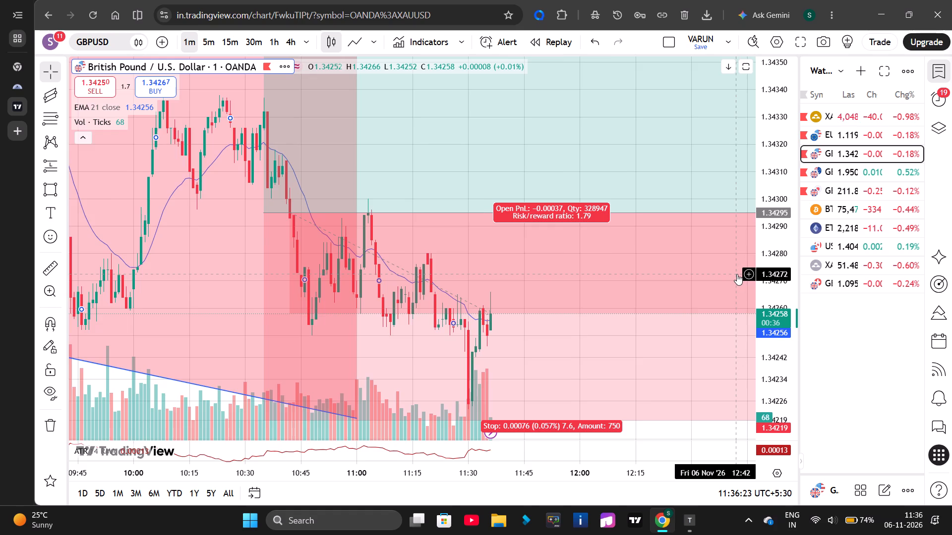
scroll(737, 274, up, 3)
scroll(594, 280, up, 1)
scroll(758, 260, up, 1)
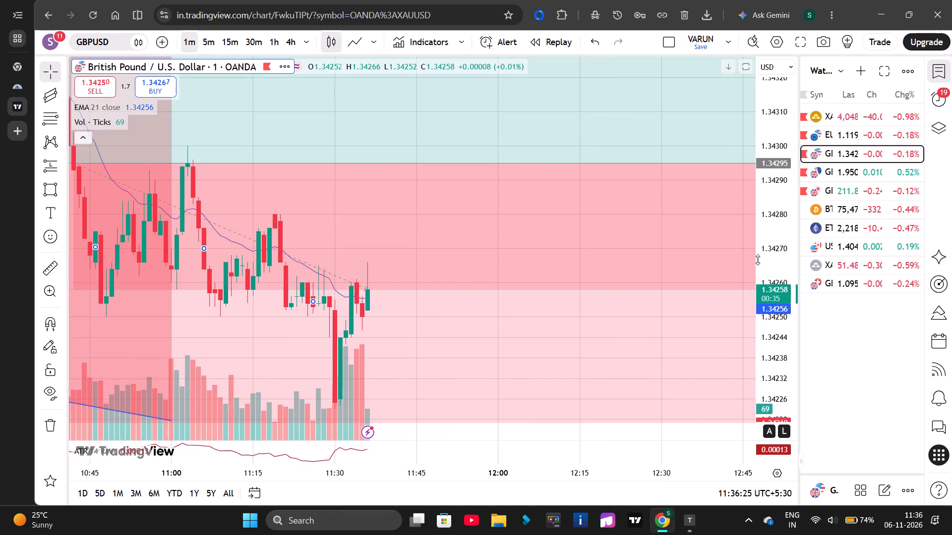
scroll(758, 260, up, 1)
drag(518, 238, 520, 247)
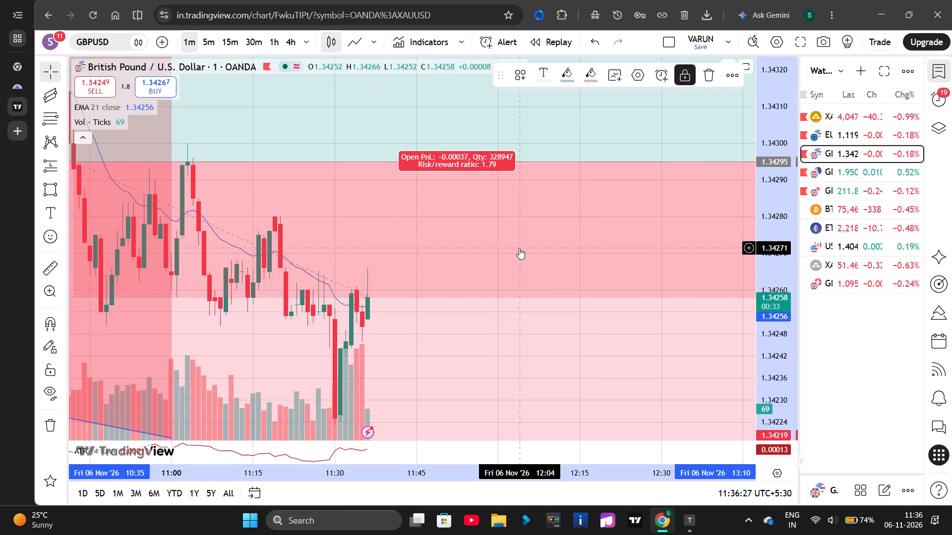
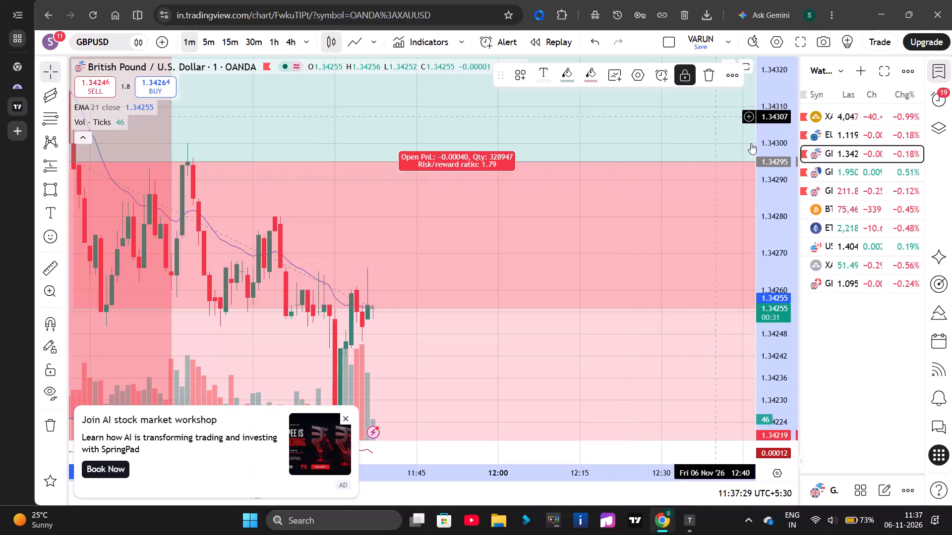
Examine the earlier GBPUSD 1-minute price action leading into the long position, back to before 10:00.
scroll(763, 148, down, 13)
scroll(576, 160, down, 6)
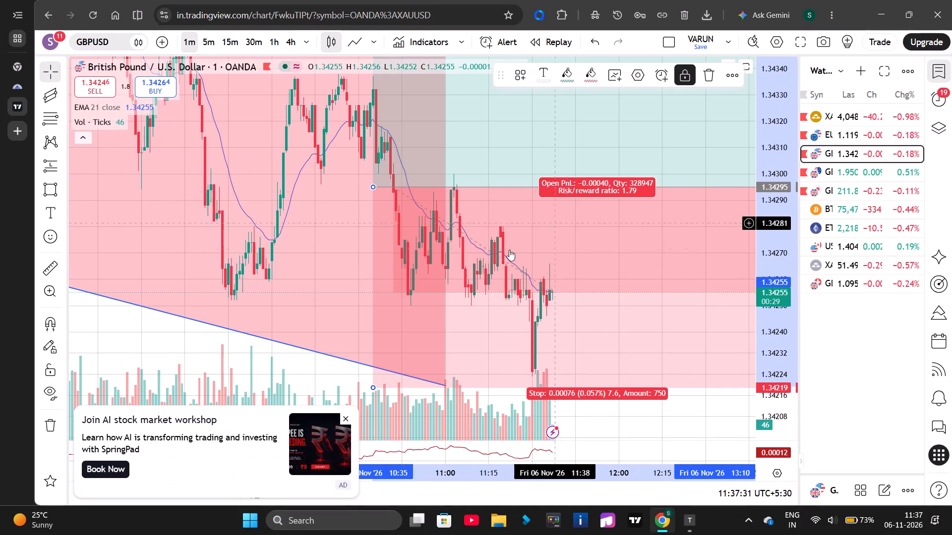
drag(332, 231, 485, 343)
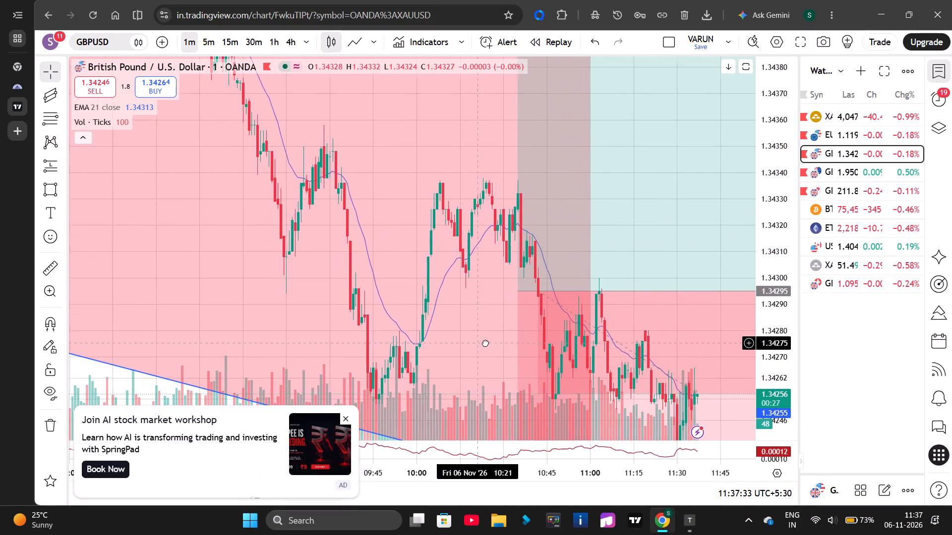
drag(485, 343, 458, 258)
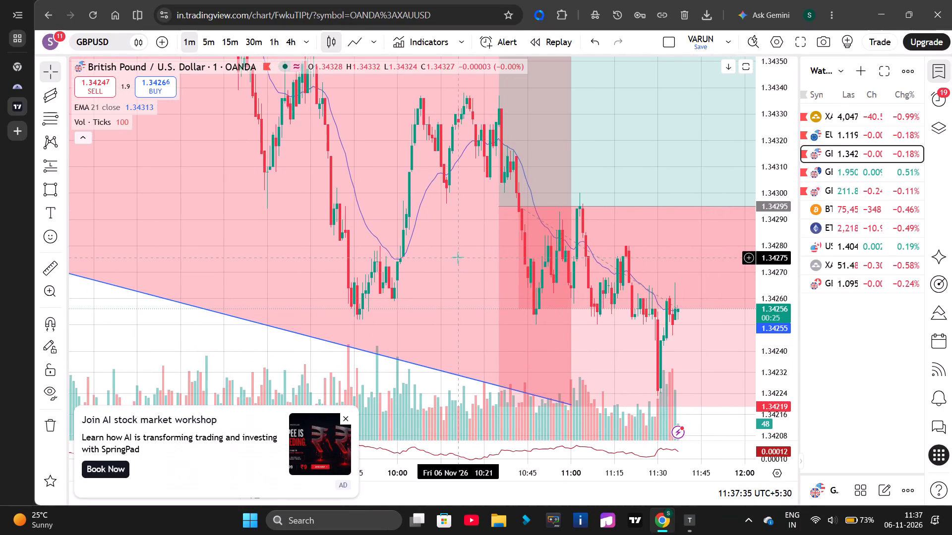
scroll(776, 200, down, 8)
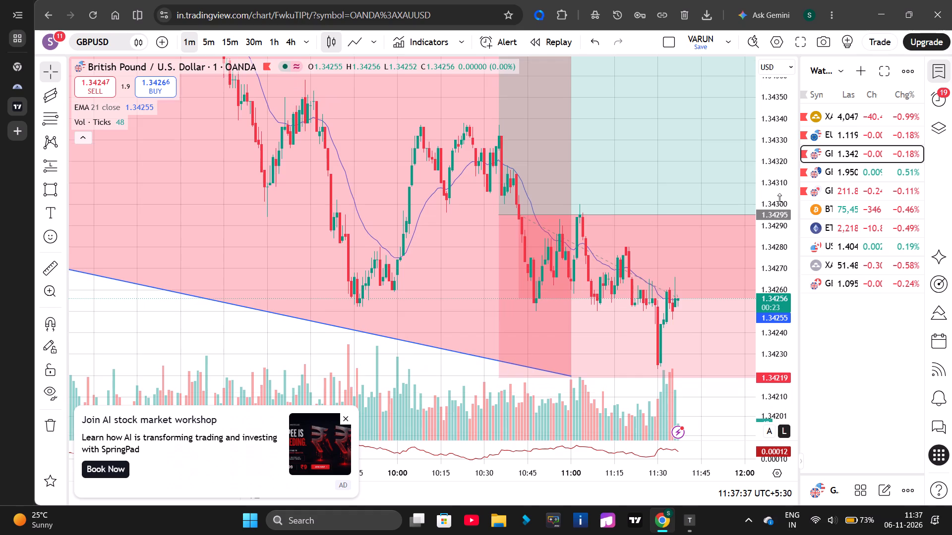
scroll(779, 199, down, 2)
scroll(585, 205, down, 3)
Examine the latest GBPUSD 1-minute candles closely against the long position's 1.34295 entry level.
scroll(507, 206, up, 4)
scroll(586, 191, up, 5)
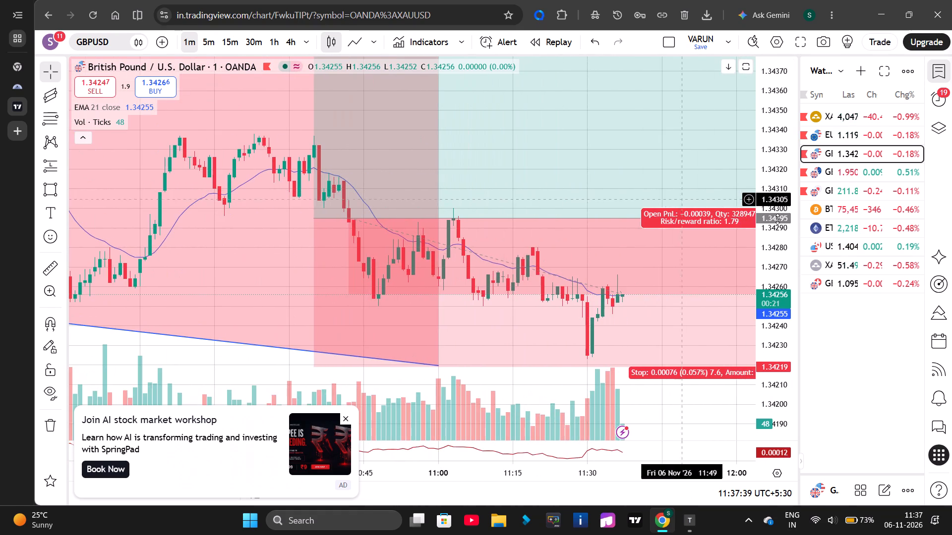
scroll(780, 218, up, 14)
scroll(778, 154, up, 6)
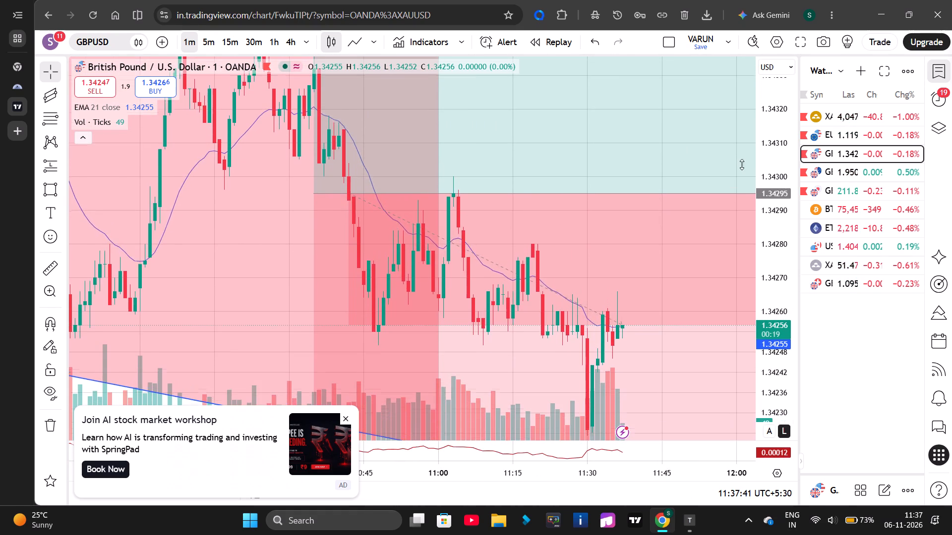
scroll(653, 190, up, 6)
drag(664, 227, 660, 212)
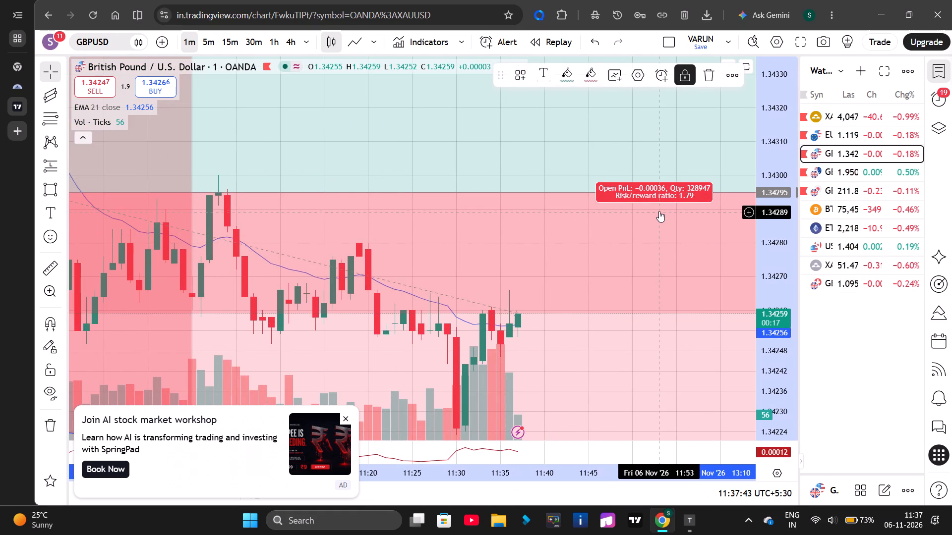
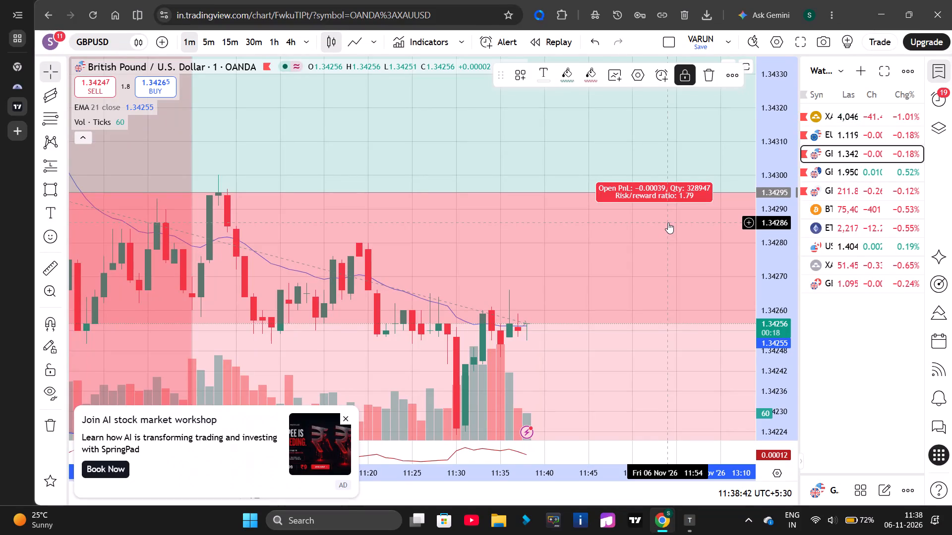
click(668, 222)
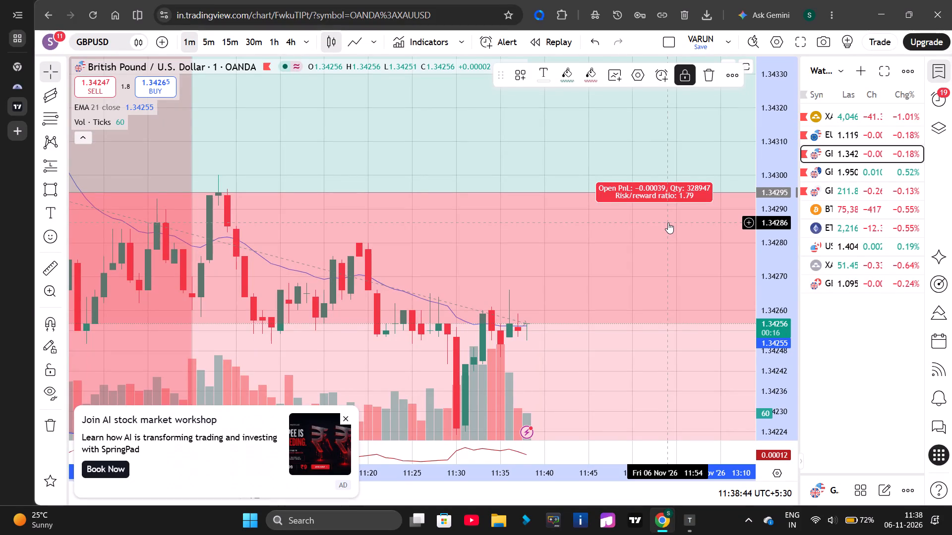
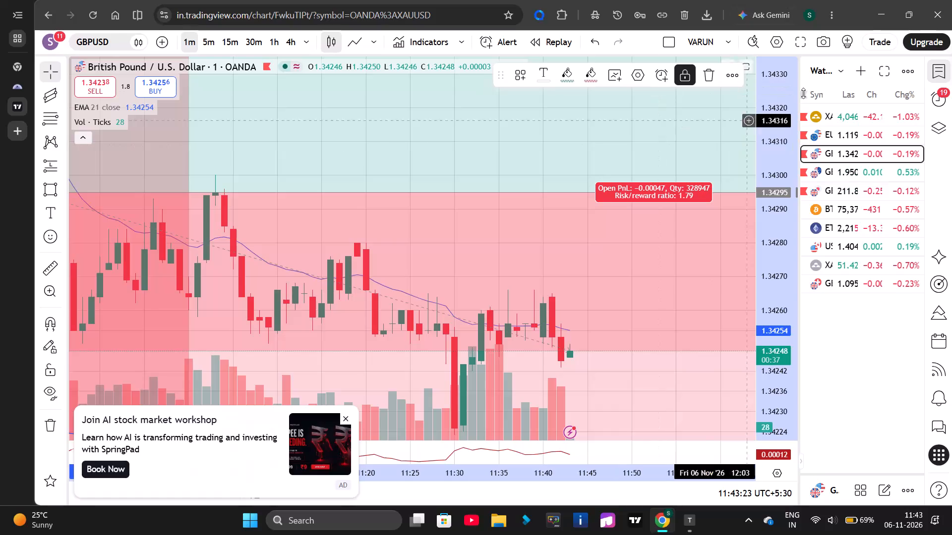
Switch the 1-minute chart to XAUUSD and examine the wider price history around the existing channel drawing.
click(840, 108)
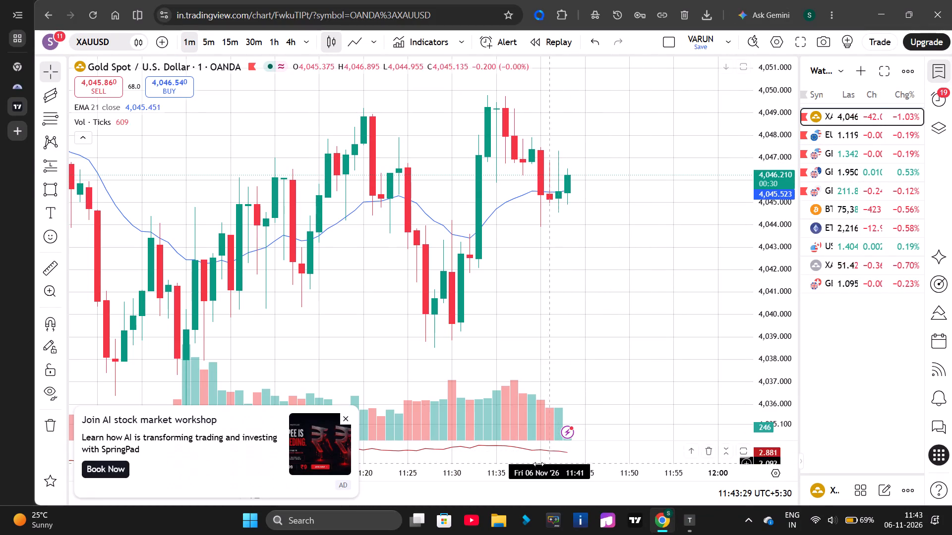
click(466, 418)
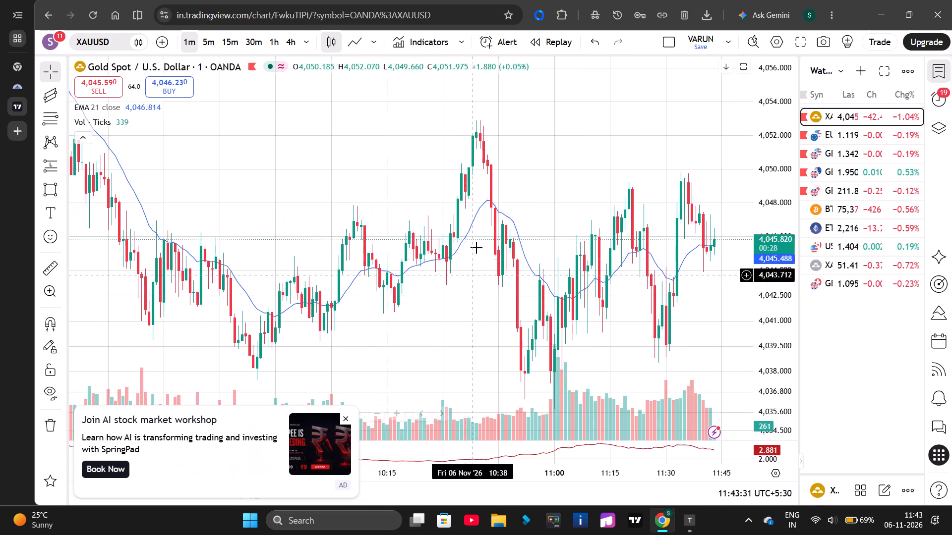
scroll(476, 246, down, 6)
drag(679, 265, 613, 272)
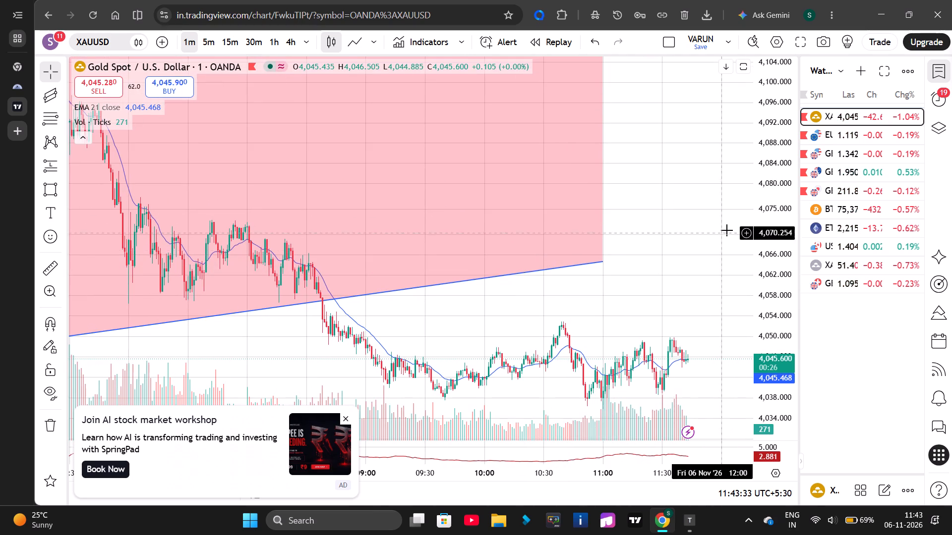
scroll(779, 220, down, 13)
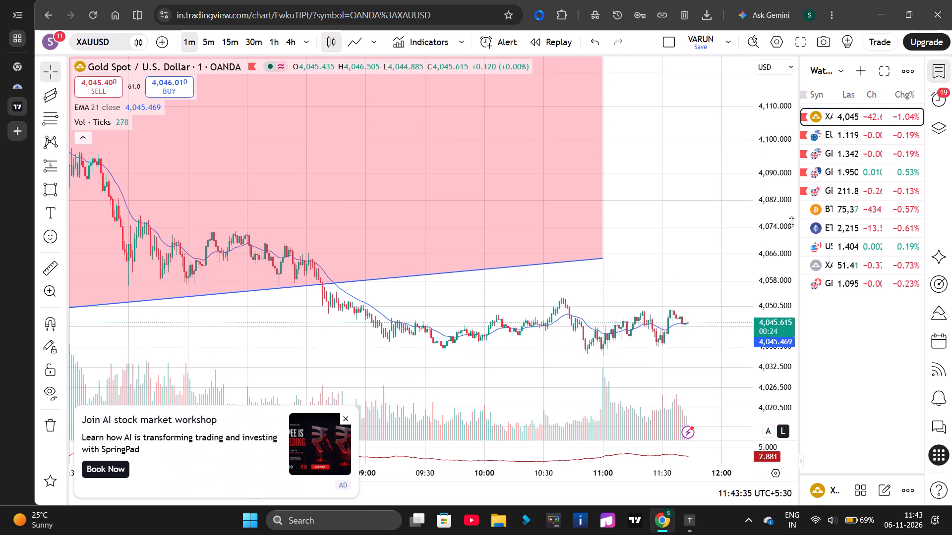
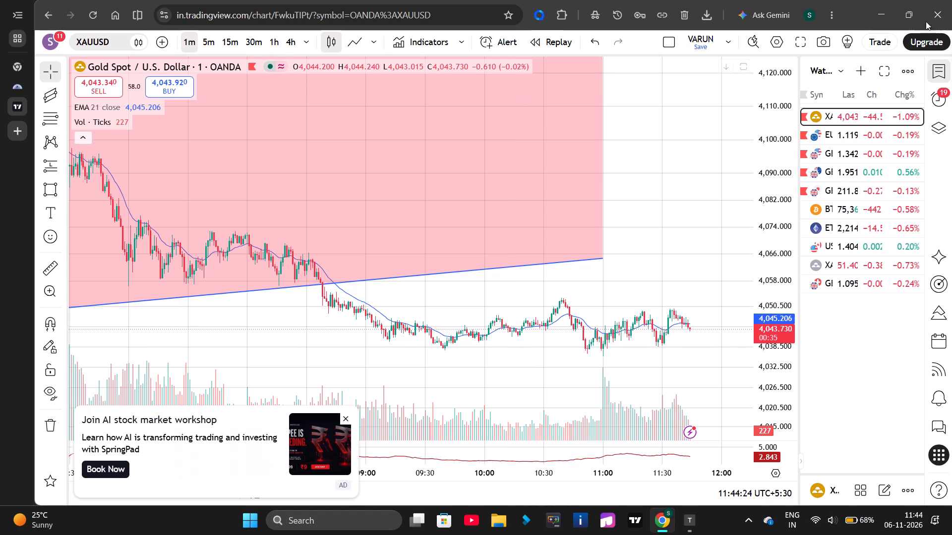
Check the 1-minute charts of GBPJPY and GBPAUD from the watchlist.
click(838, 196)
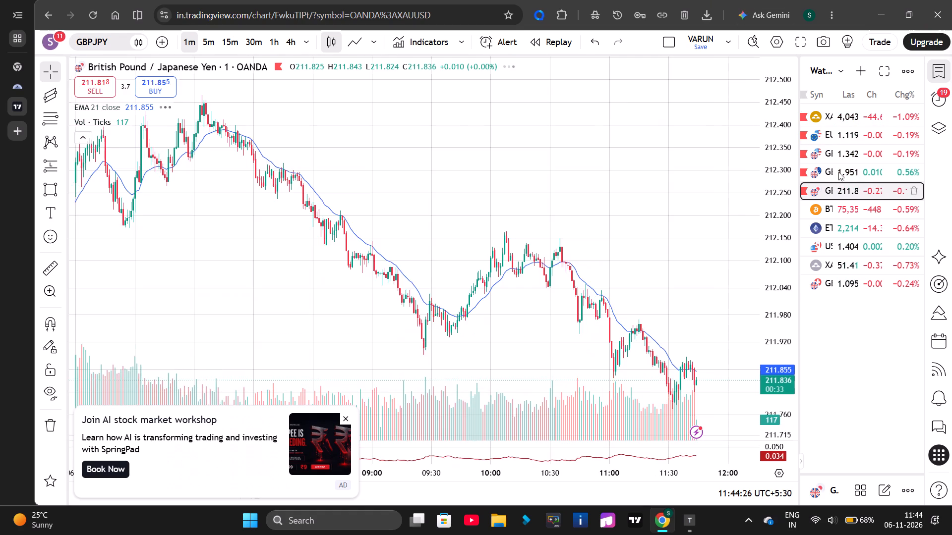
click(839, 167)
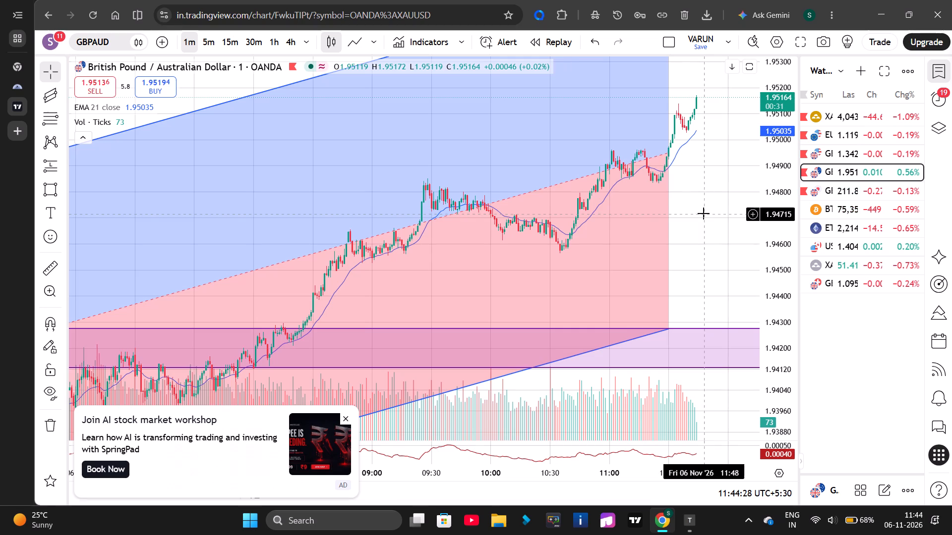
Switch the chart to GBPUSD and examine recent price action against the long position's entry, stop and target.
click(823, 151)
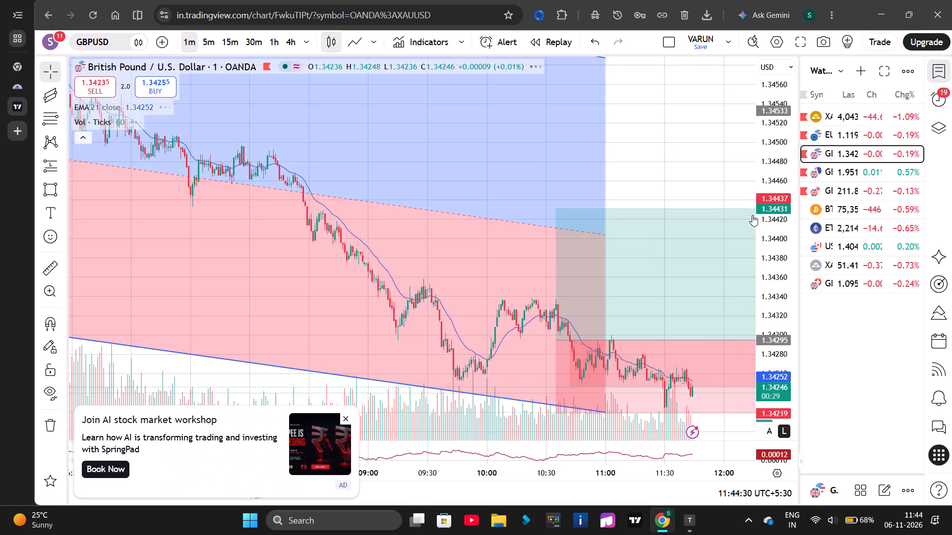
drag(465, 236, 212, 236)
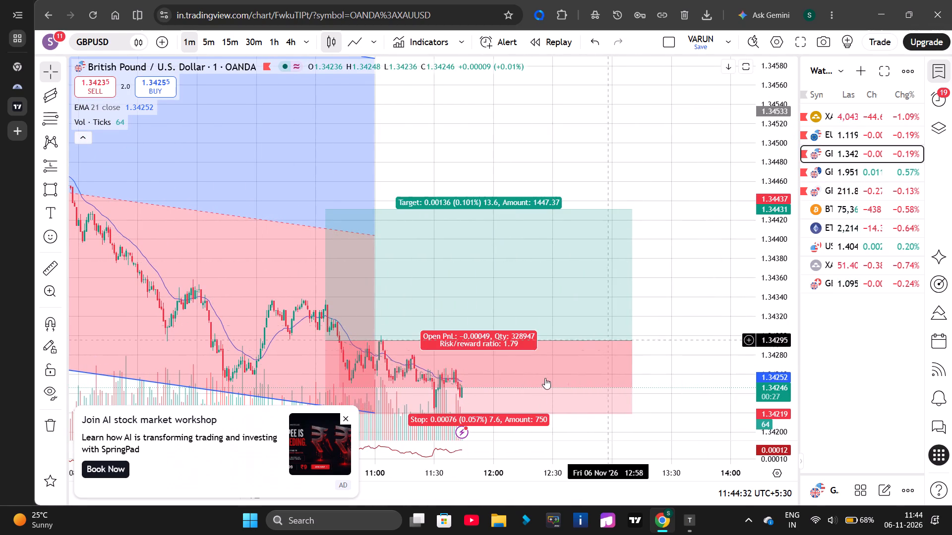
click(463, 418)
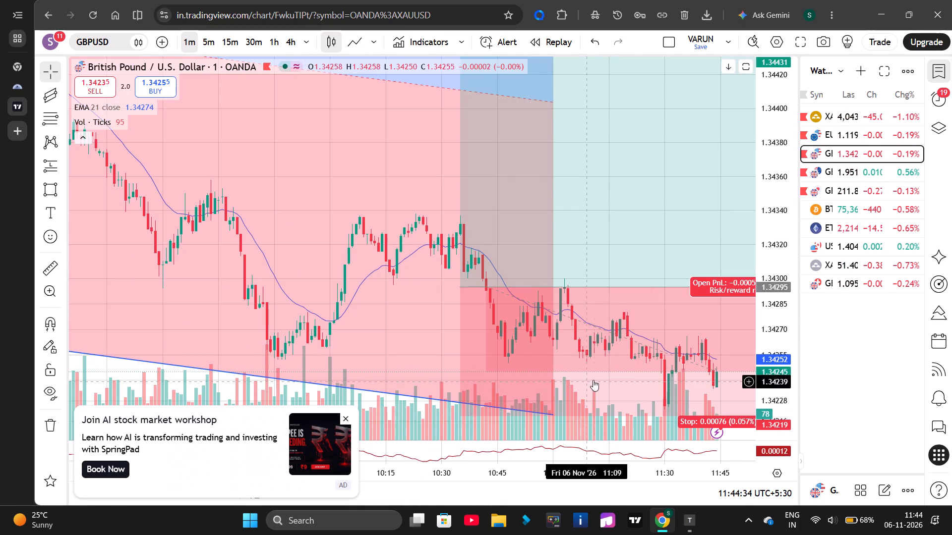
drag(594, 378, 396, 379)
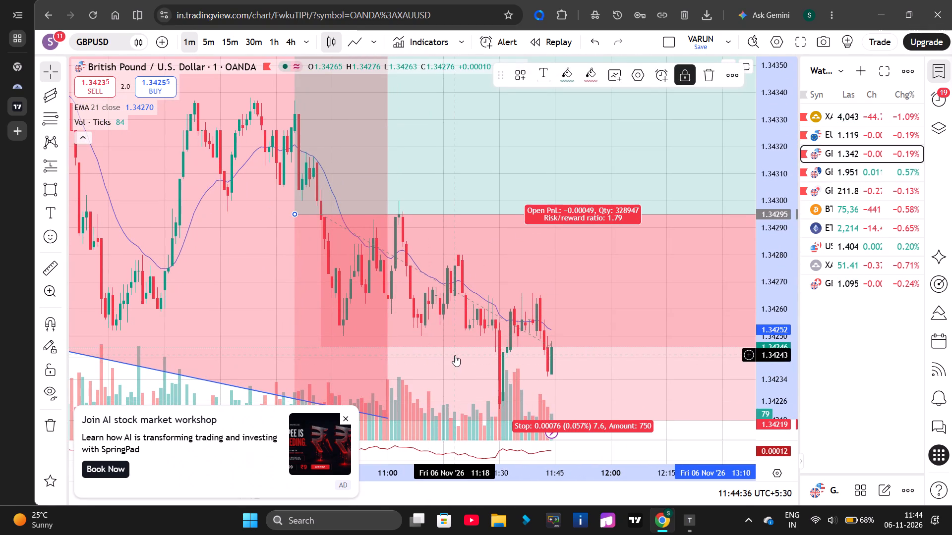
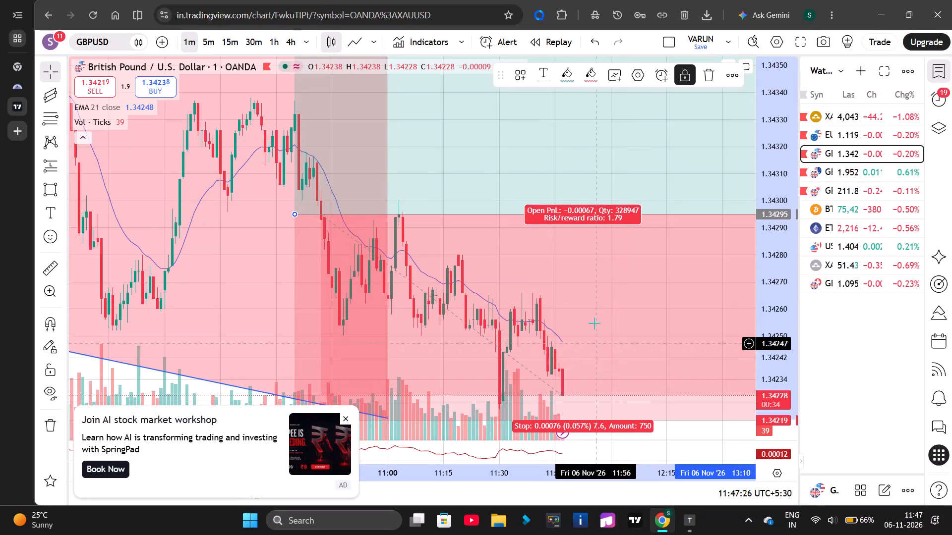
Examine the latest GBPUSD 1-minute candles against the long position's entry and stop levels, with a wider price range in view.
drag(592, 314, 558, 142)
scroll(777, 326, up, 5)
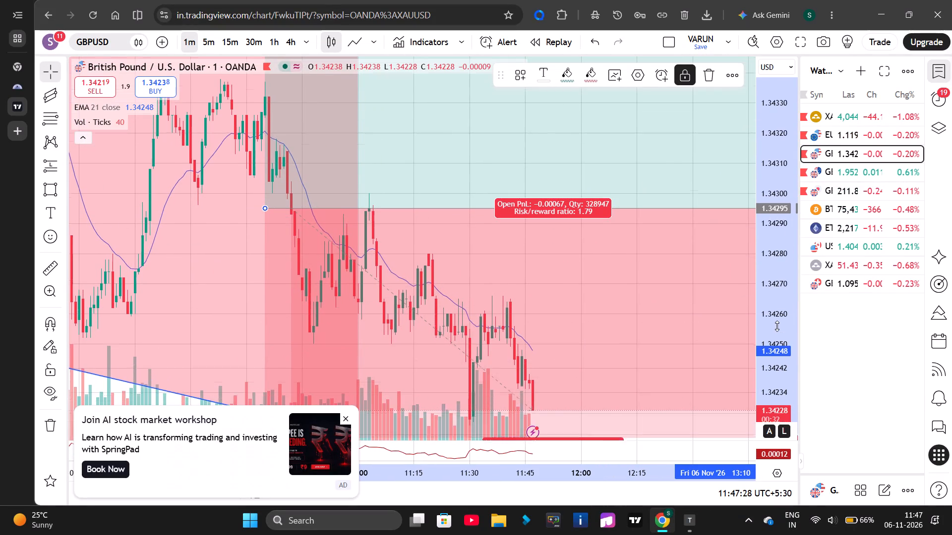
scroll(777, 326, down, 13)
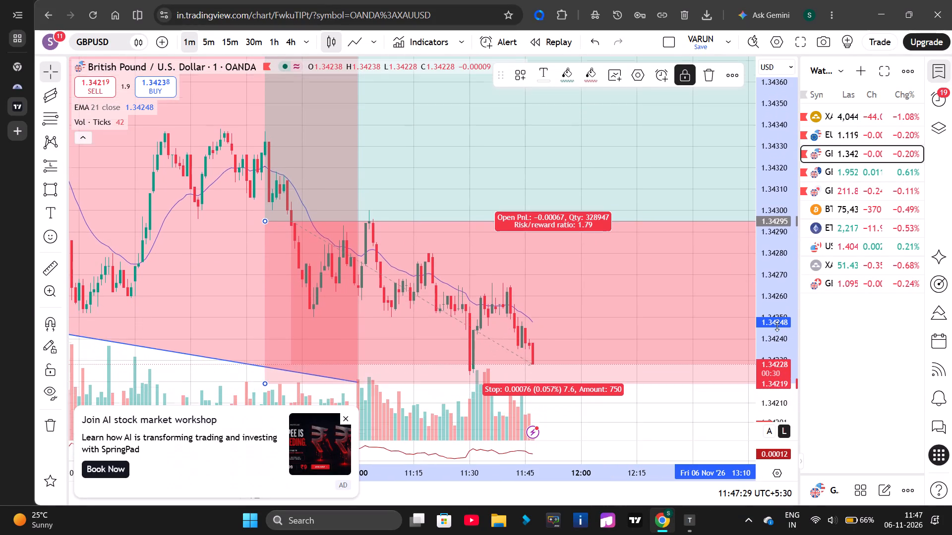
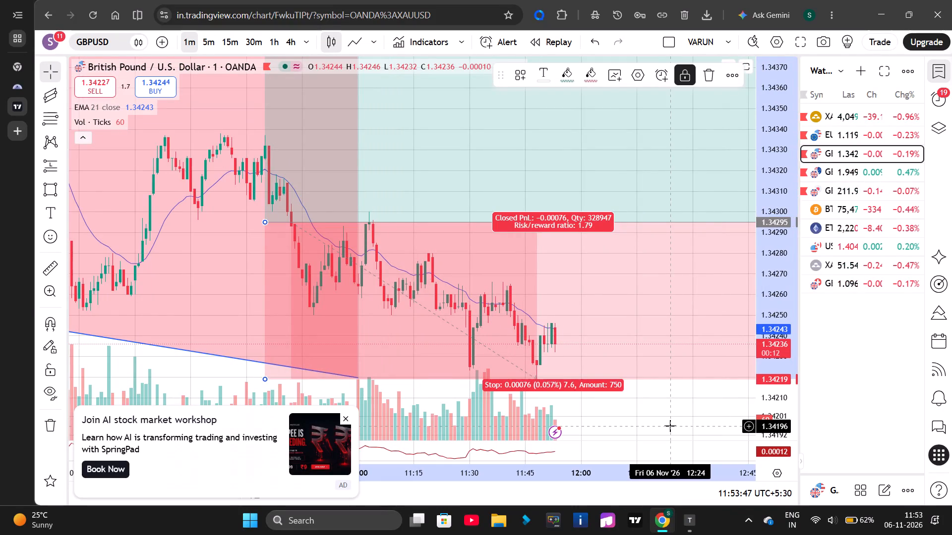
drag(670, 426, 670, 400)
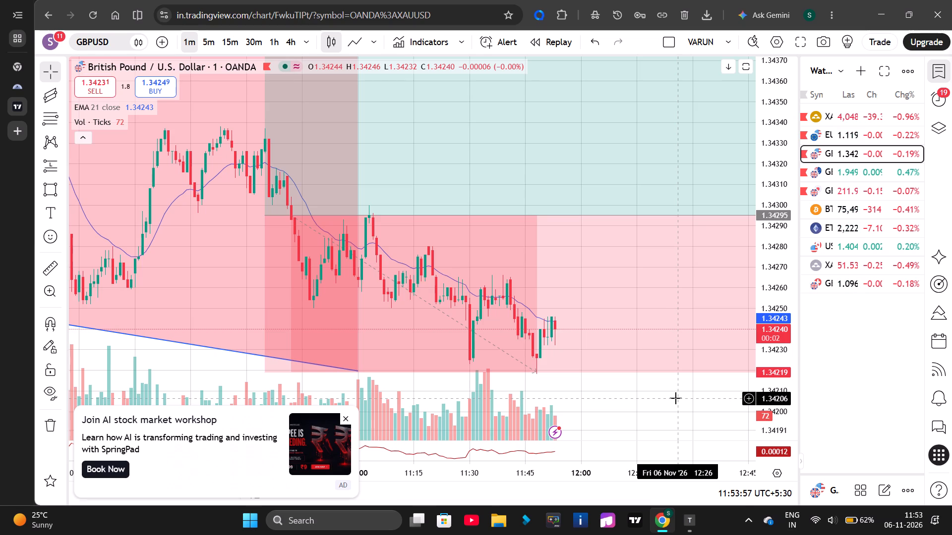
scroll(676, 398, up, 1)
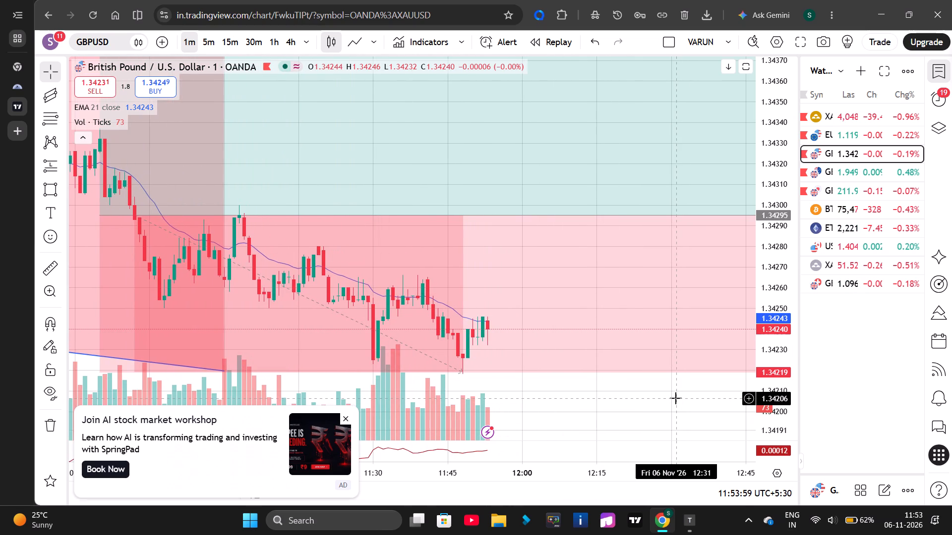
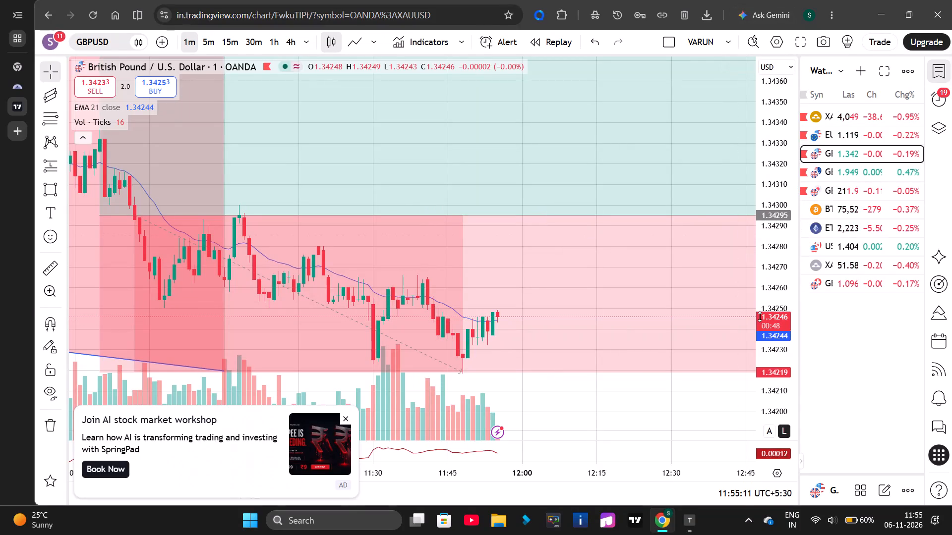
Dismiss the AI stock market workshop ad and the ad-free upgrade offer.
click(349, 420)
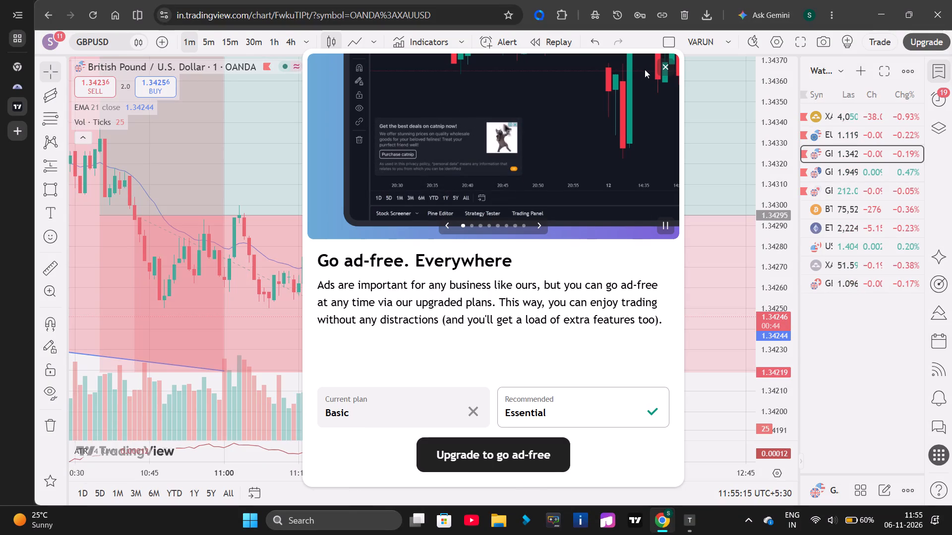
click(666, 62)
Show XAUUSD on the 4h timeframe and remove all its drawings and indicators.
click(837, 105)
click(837, 113)
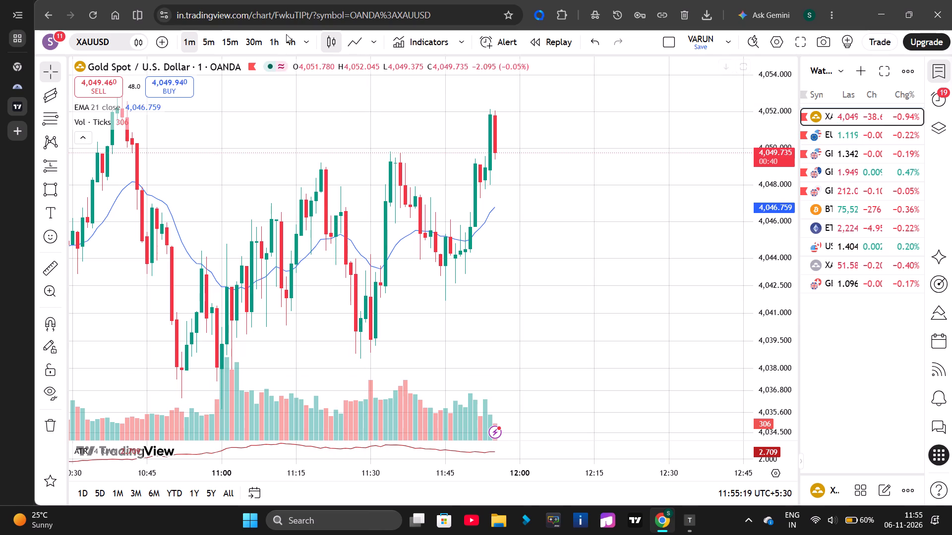
click(297, 50)
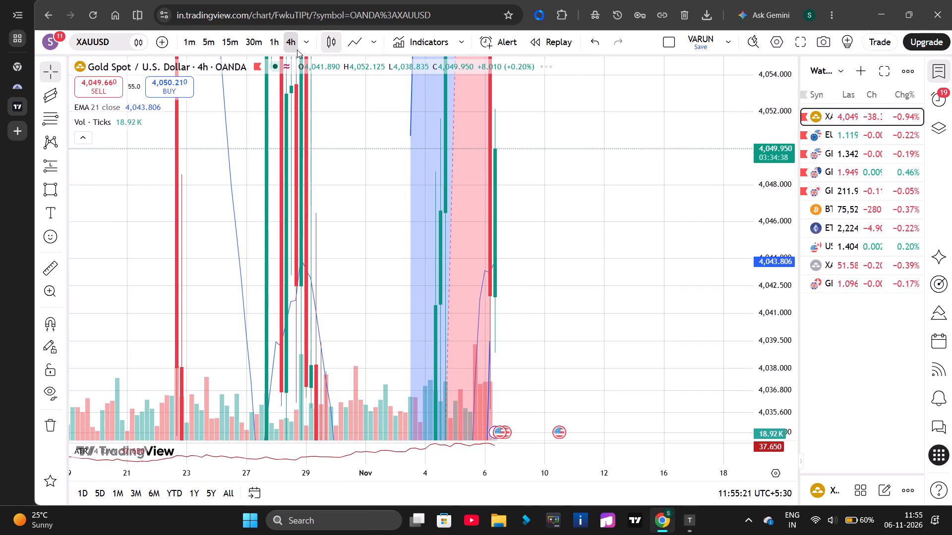
click(49, 421)
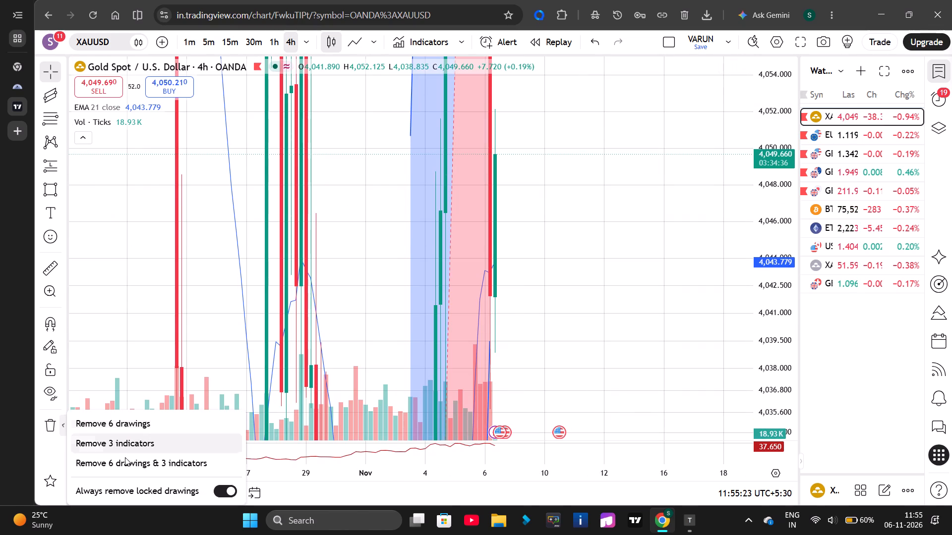
click(132, 469)
Remove all drawings and indicators from the EURUSD chart.
click(822, 136)
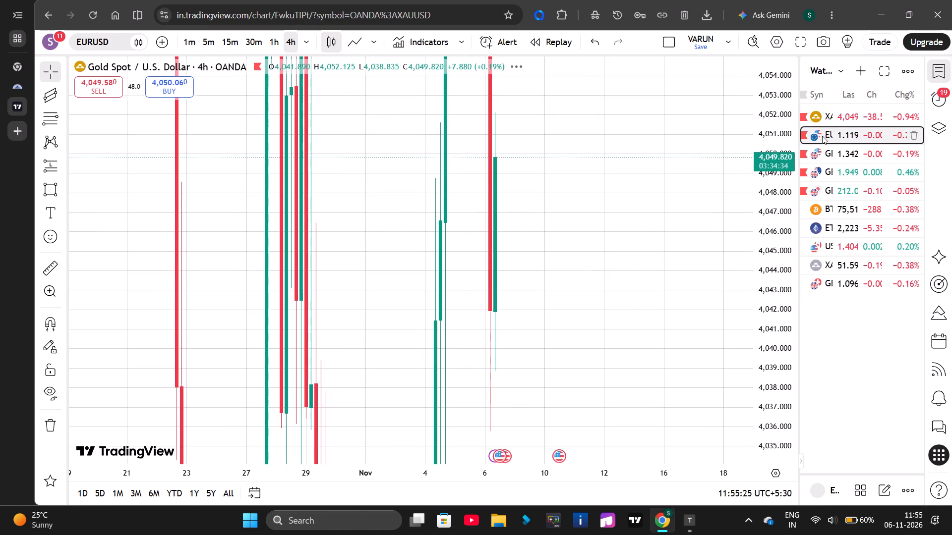
click(46, 436)
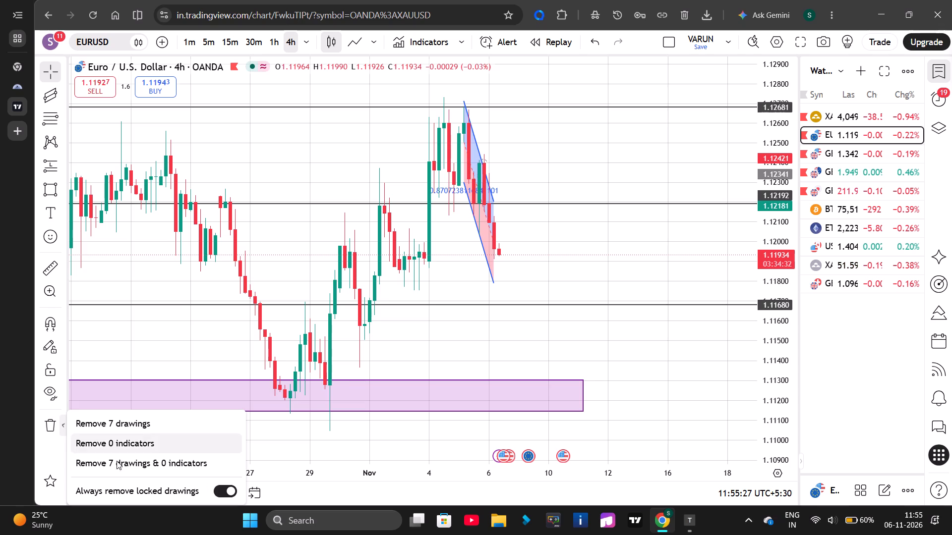
click(141, 463)
Remove all drawings and indicators from the GBPUSD chart.
click(840, 168)
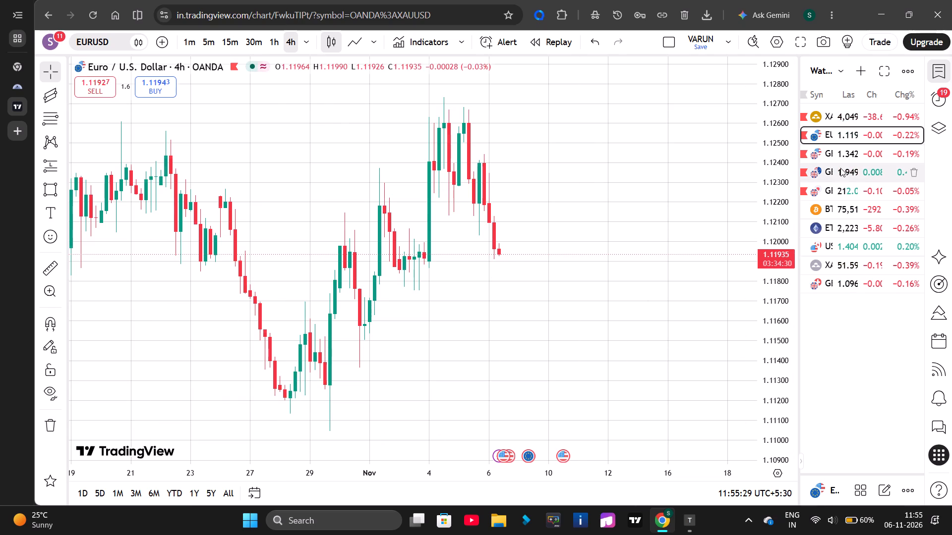
click(846, 151)
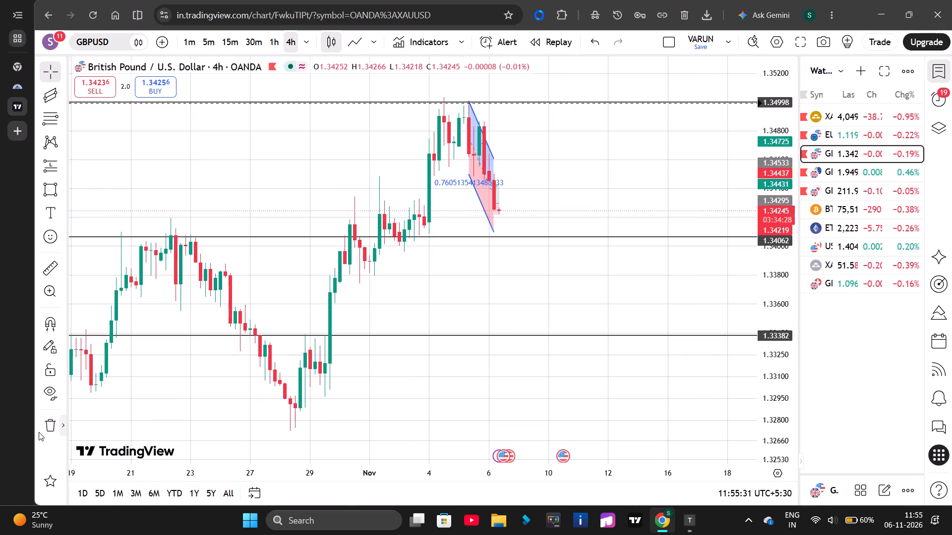
click(39, 432)
click(120, 452)
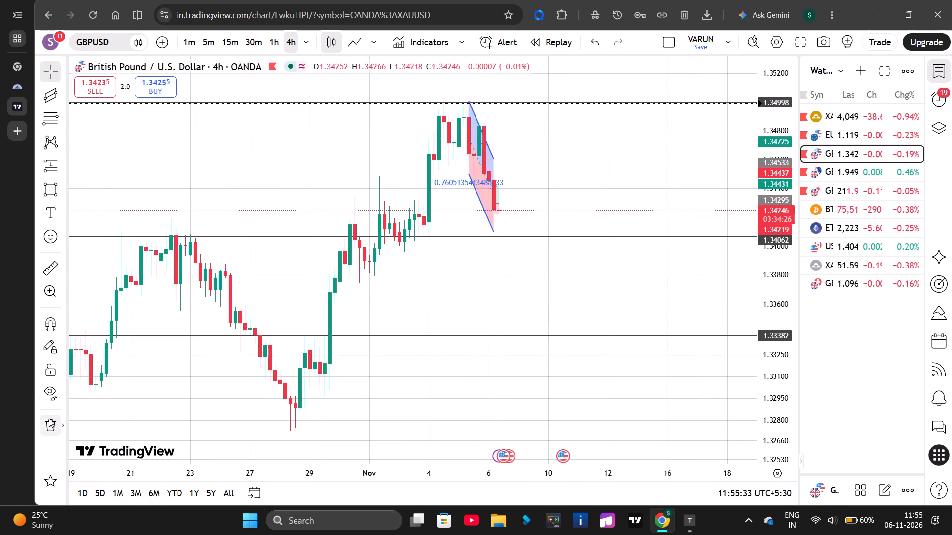
click(49, 419)
click(118, 463)
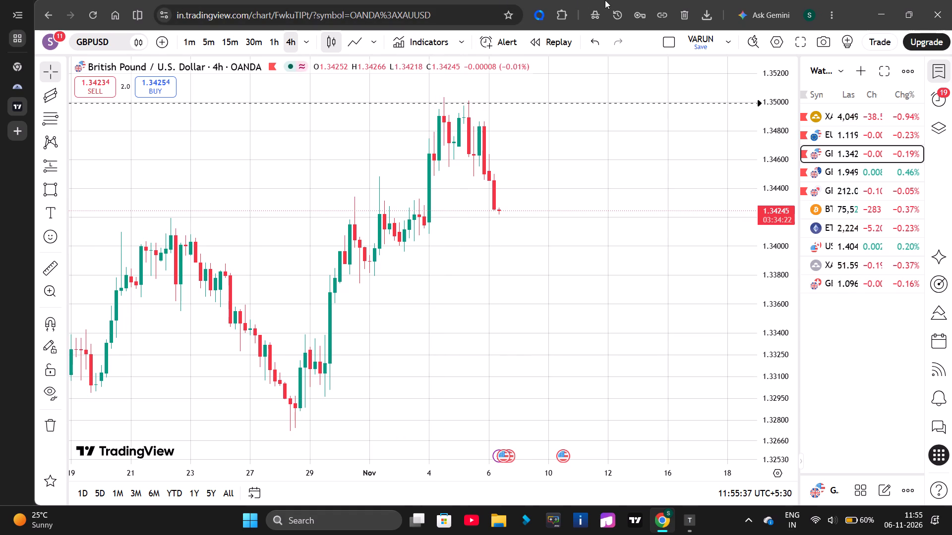
Remove all drawings and indicators from the GBPAUD chart.
click(821, 164)
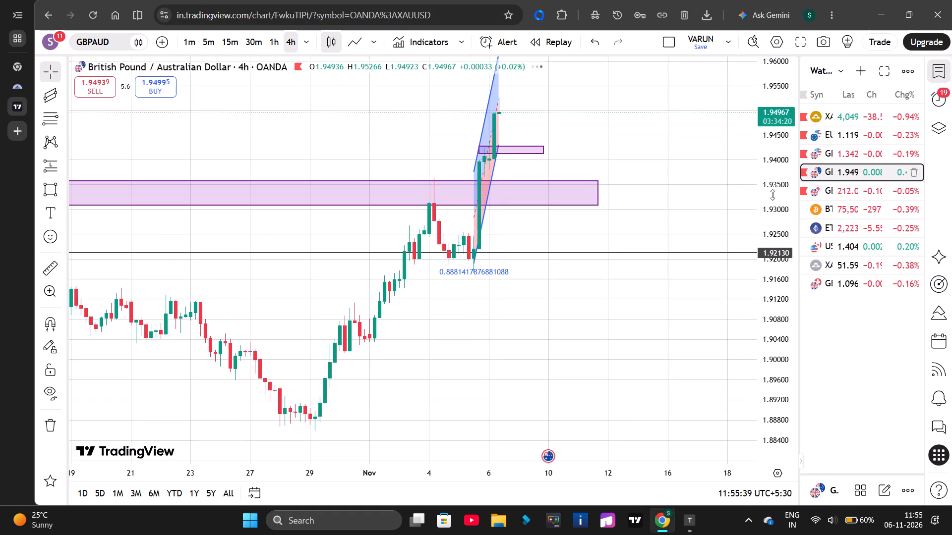
click(44, 429)
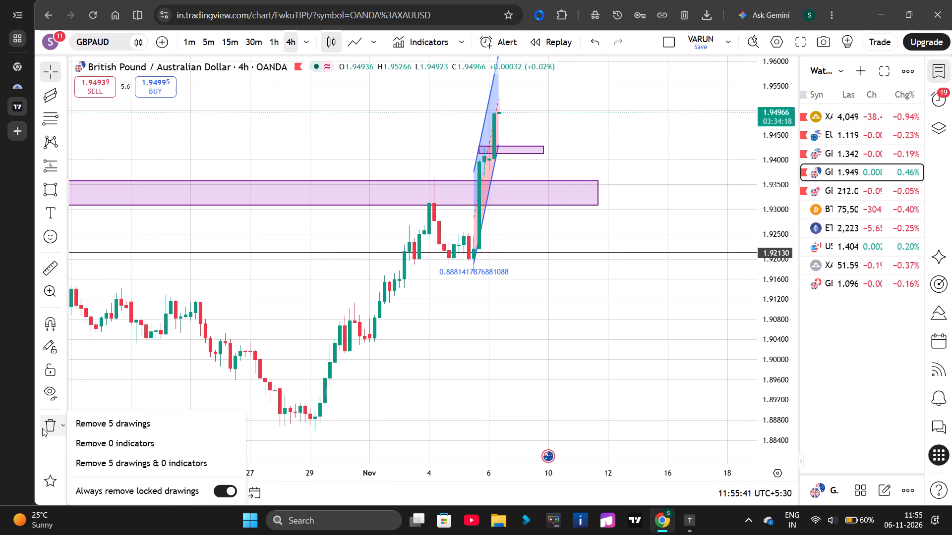
click(109, 462)
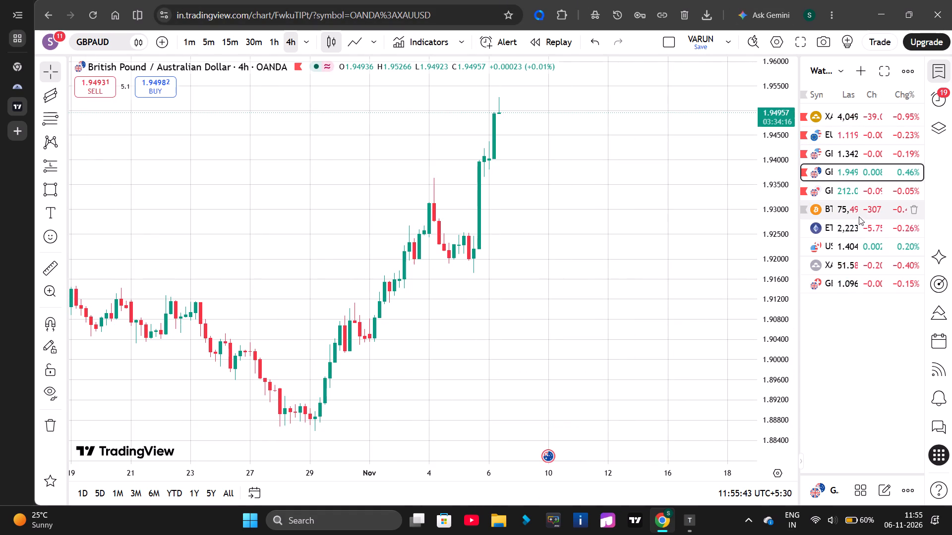
Remove all drawings and indicators from the GBPJPY chart.
click(864, 189)
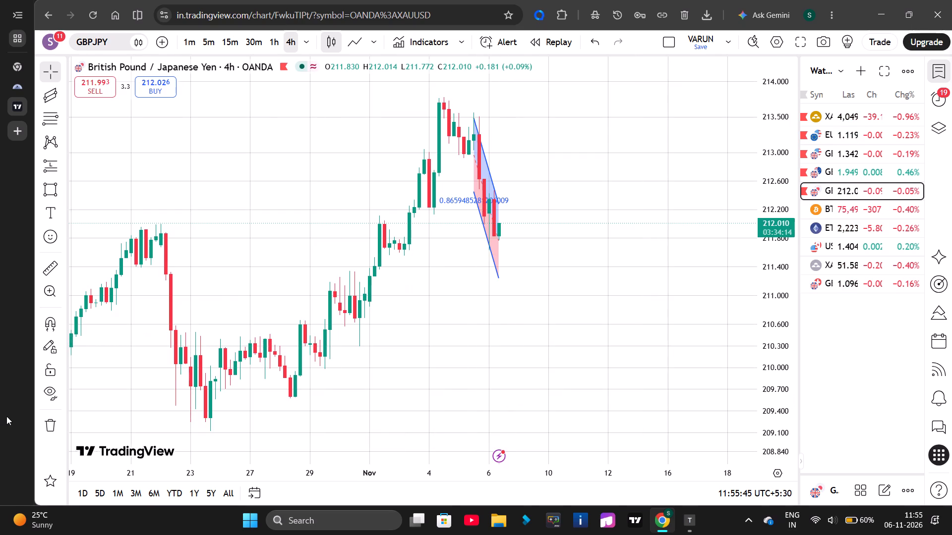
click(39, 428)
click(262, 431)
click(40, 429)
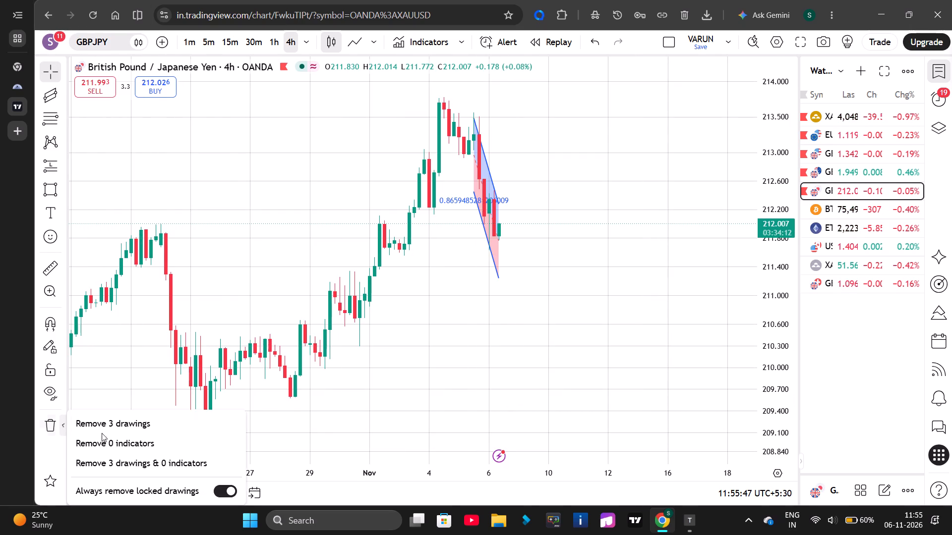
click(119, 463)
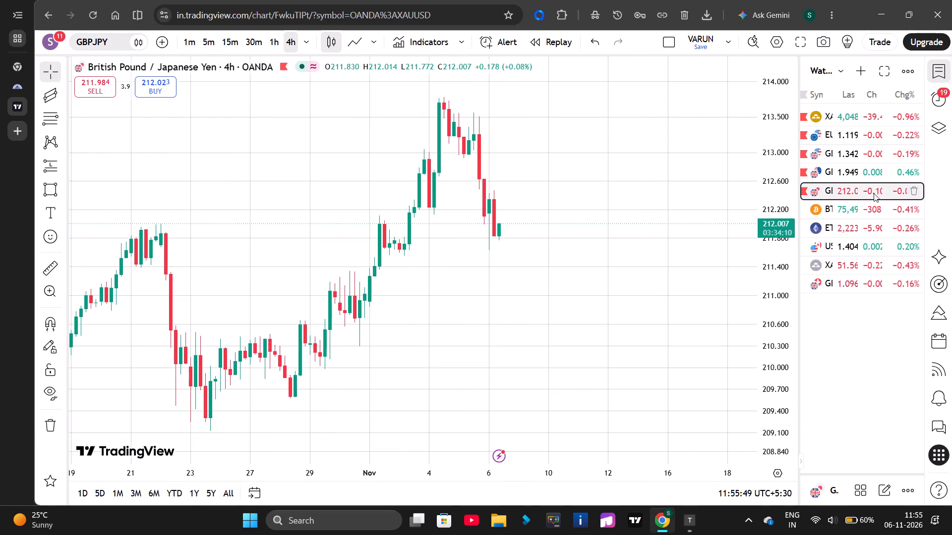
Remove all drawings and indicators from the BTCUSD chart.
click(870, 206)
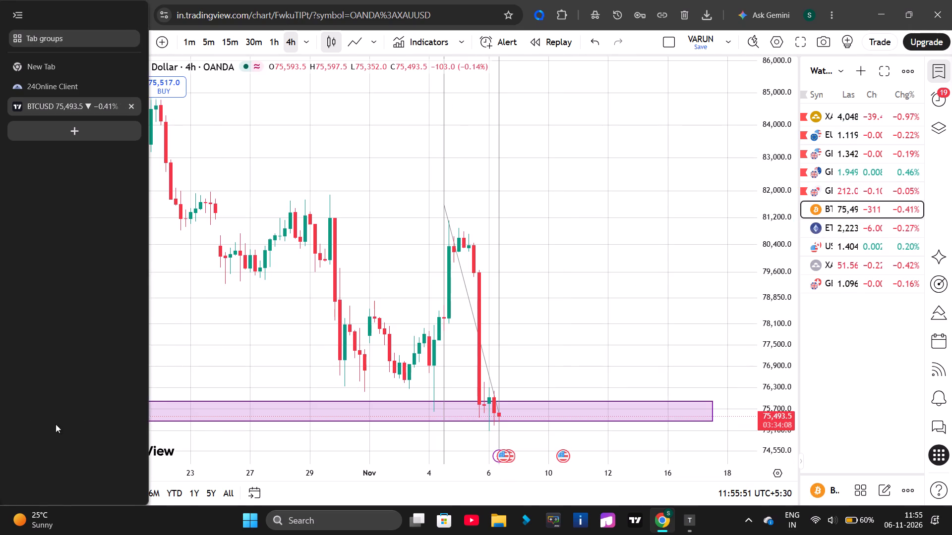
click(55, 431)
click(96, 462)
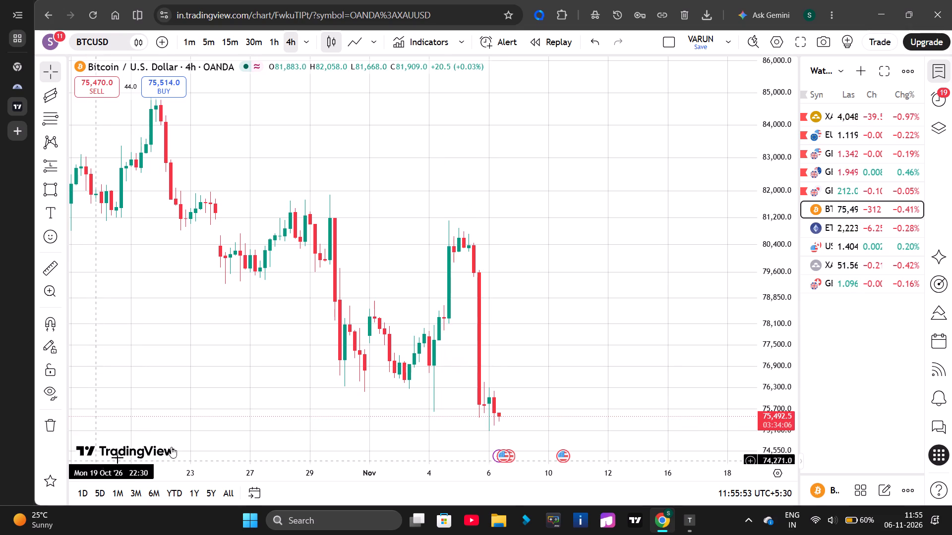
Remove all drawings and indicators from the ETHUSD chart.
click(849, 216)
click(850, 226)
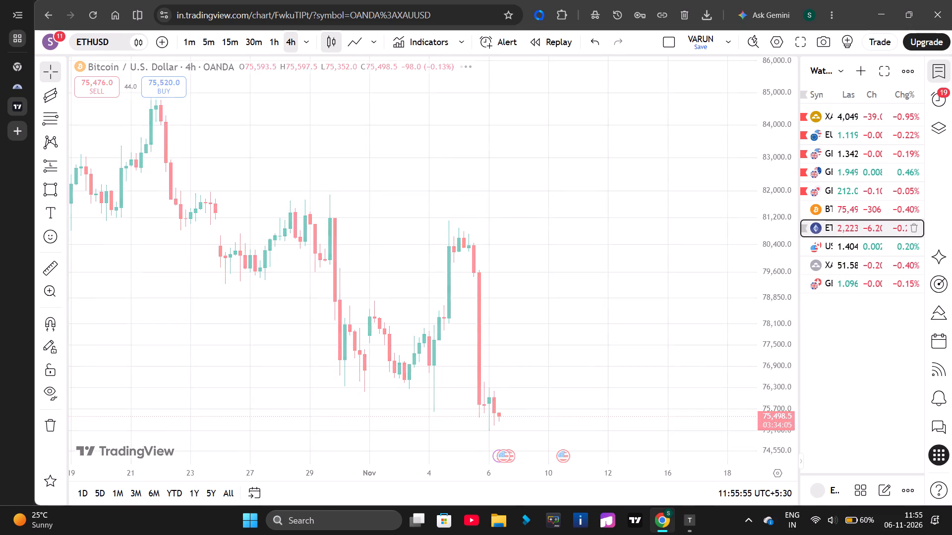
click(58, 429)
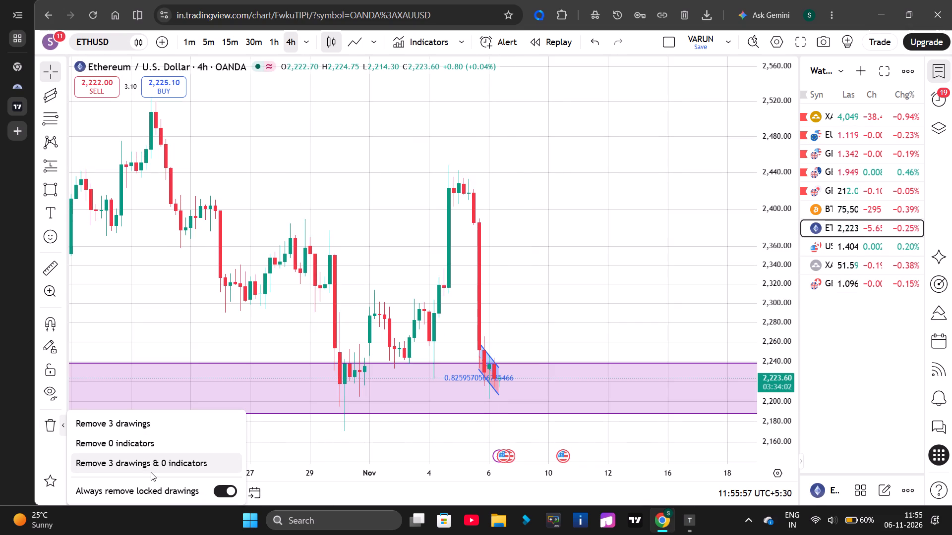
click(160, 464)
Remove all drawings and indicators from the USDCAD chart.
click(844, 248)
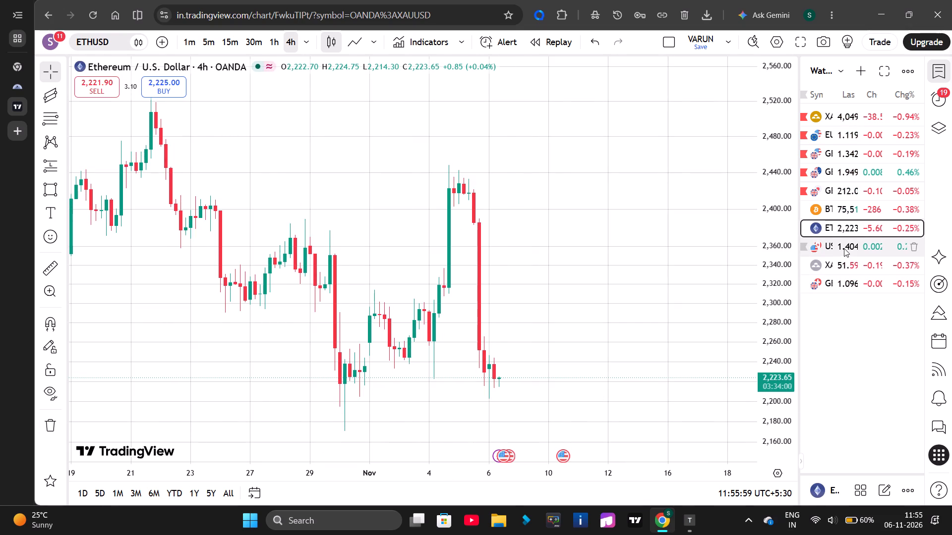
click(55, 427)
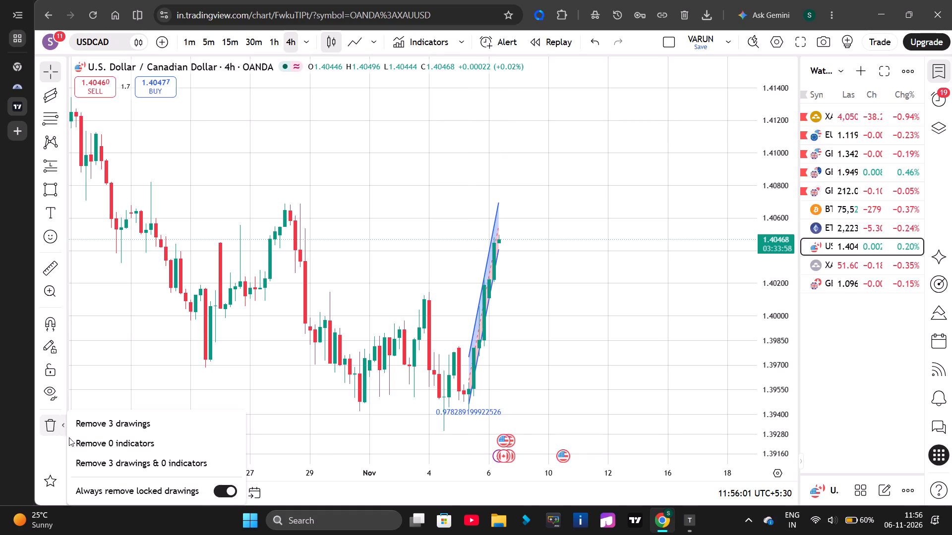
click(95, 454)
Remove all drawings and indicators from the XAGUSD chart.
click(878, 264)
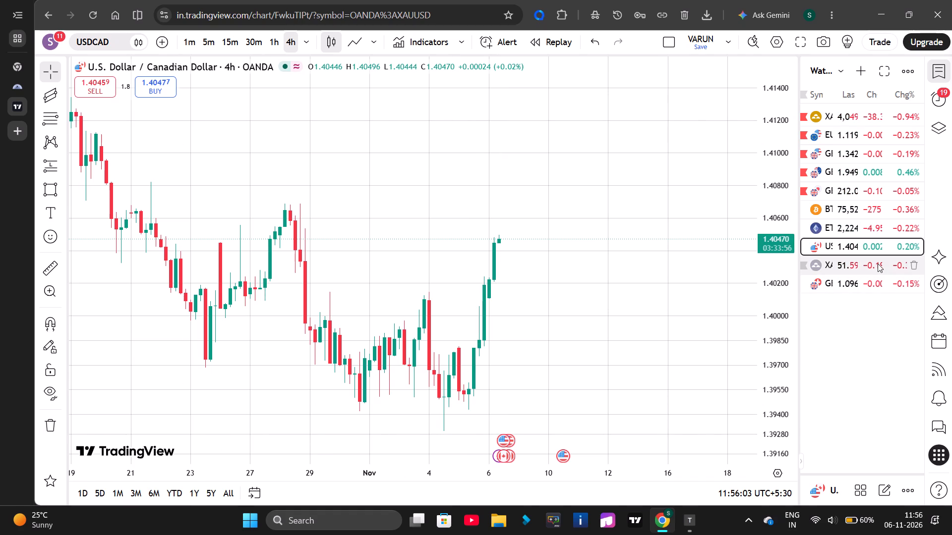
click(55, 429)
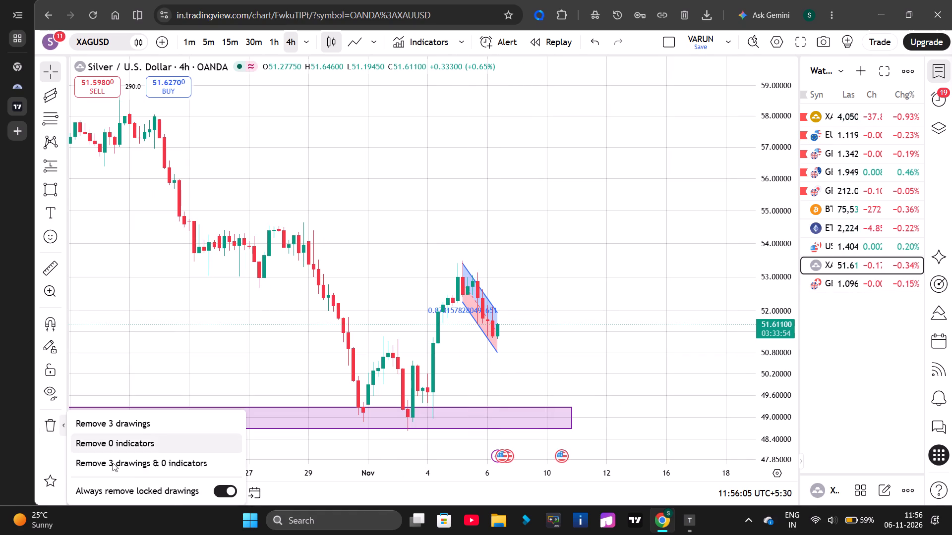
click(117, 469)
Remove all drawings and indicators from the GBPCHF chart.
click(830, 292)
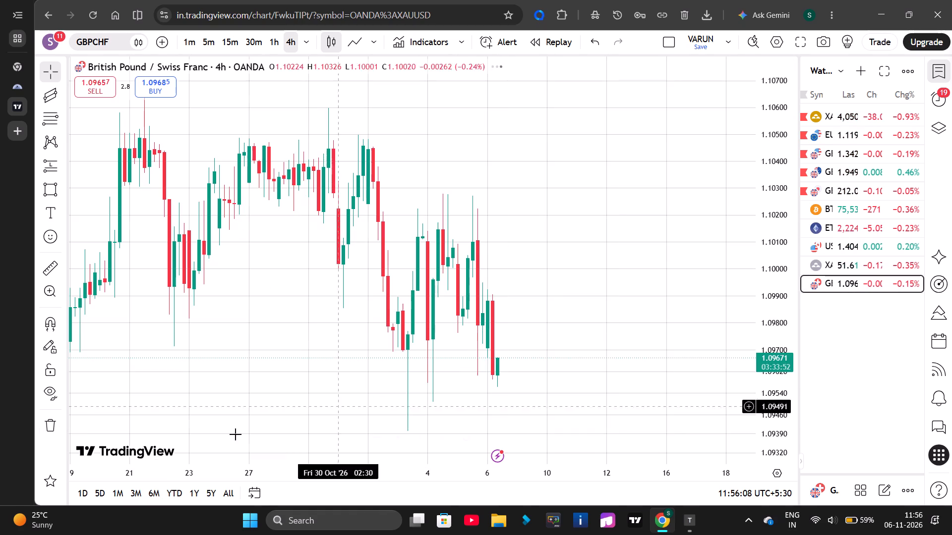
click(53, 429)
click(151, 458)
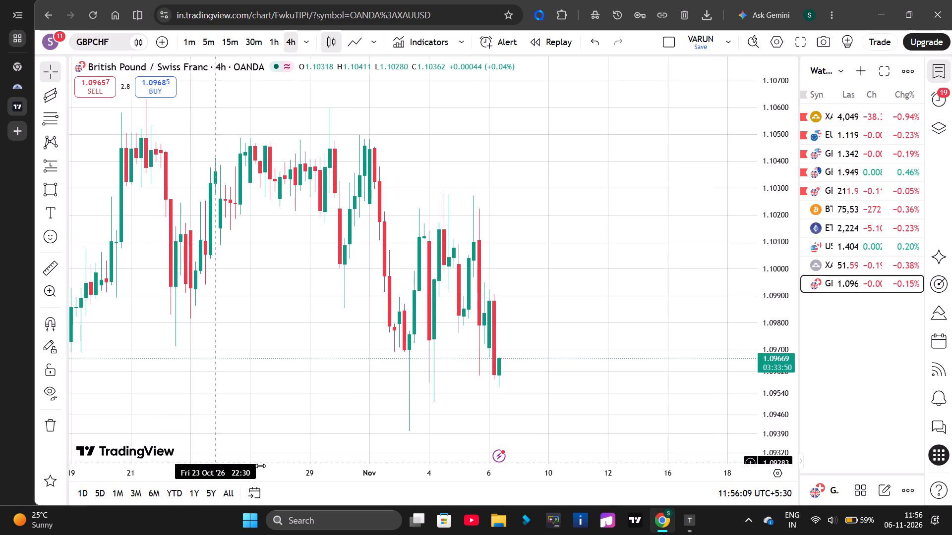
Delete the XAUUSD Crossing 4,141.919 price alert from the gold chart.
scroll(352, 499, up, 3)
click(470, 441)
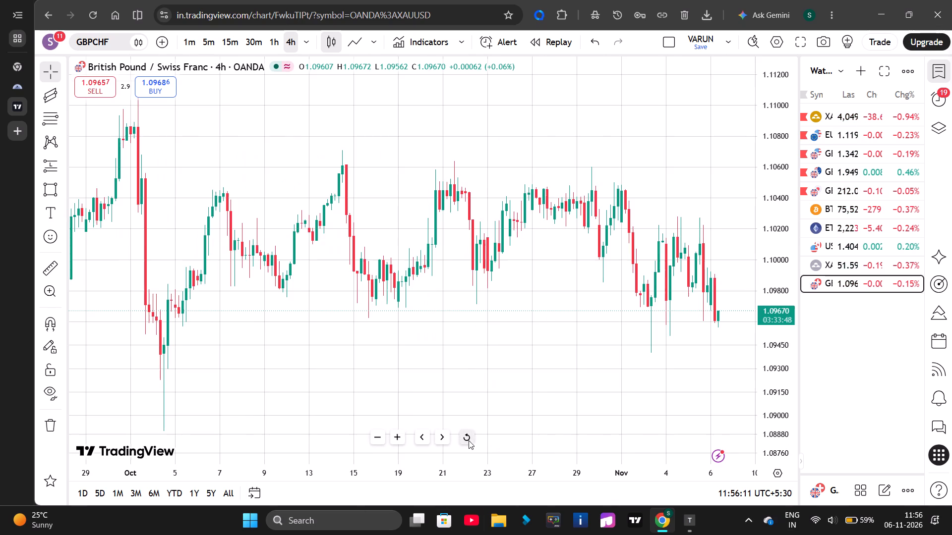
click(819, 121)
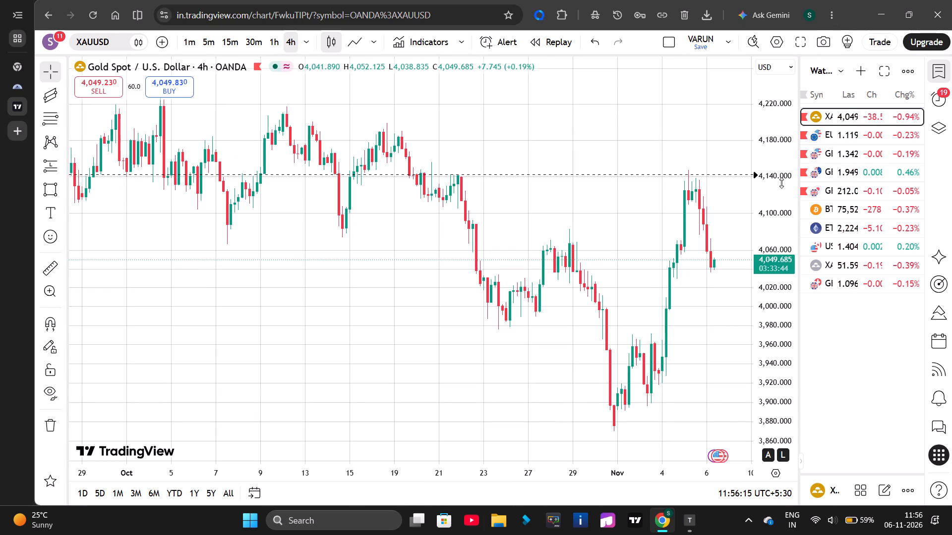
click(755, 179)
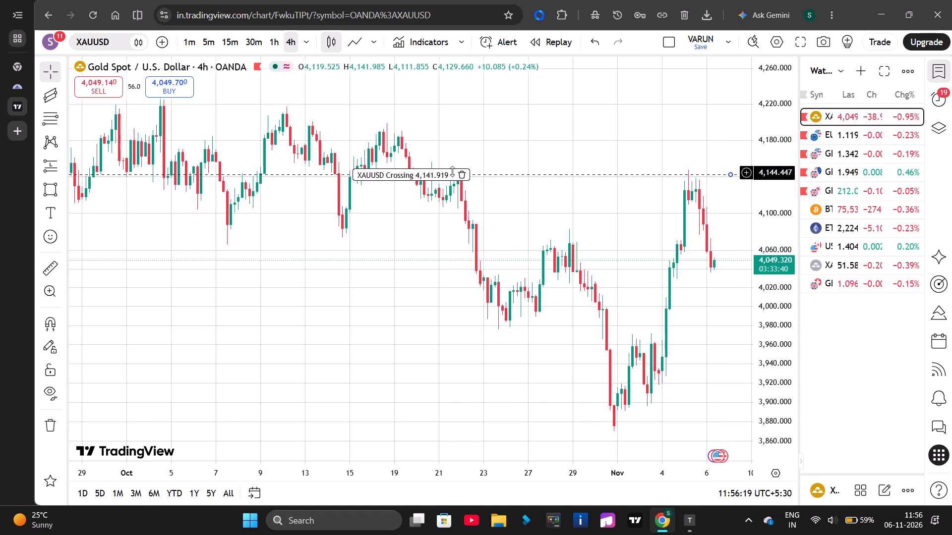
click(462, 178)
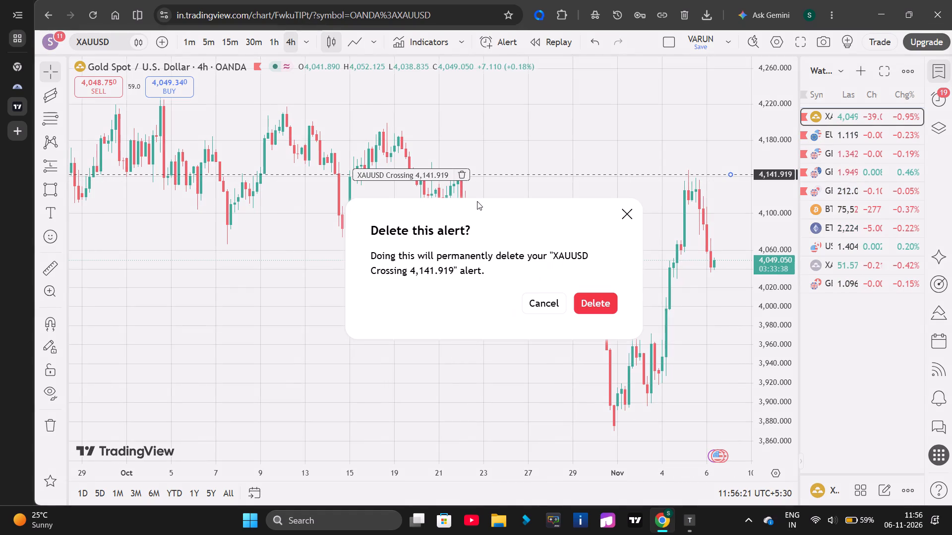
click(590, 298)
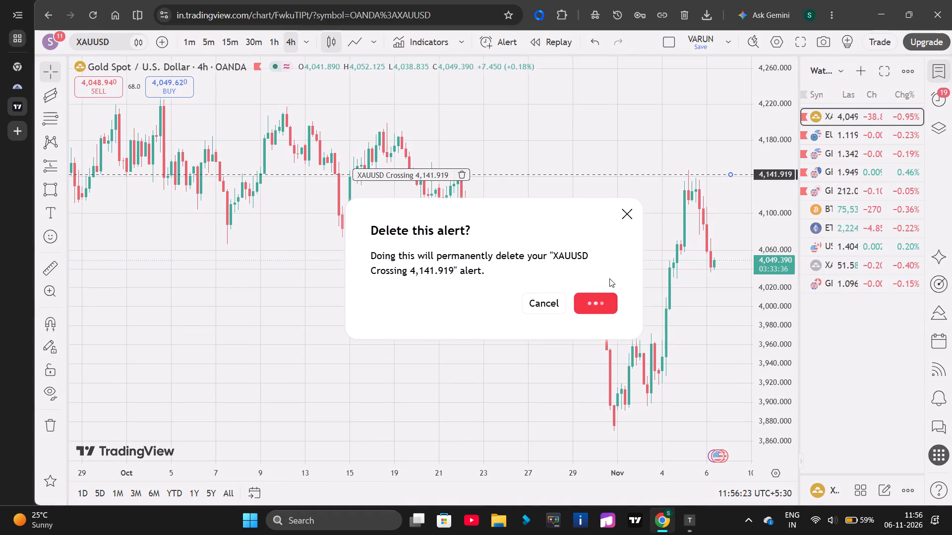
Change the XAUUSD 4h chart from candles to a line and examine its long-term price history.
drag(508, 231, 456, 227)
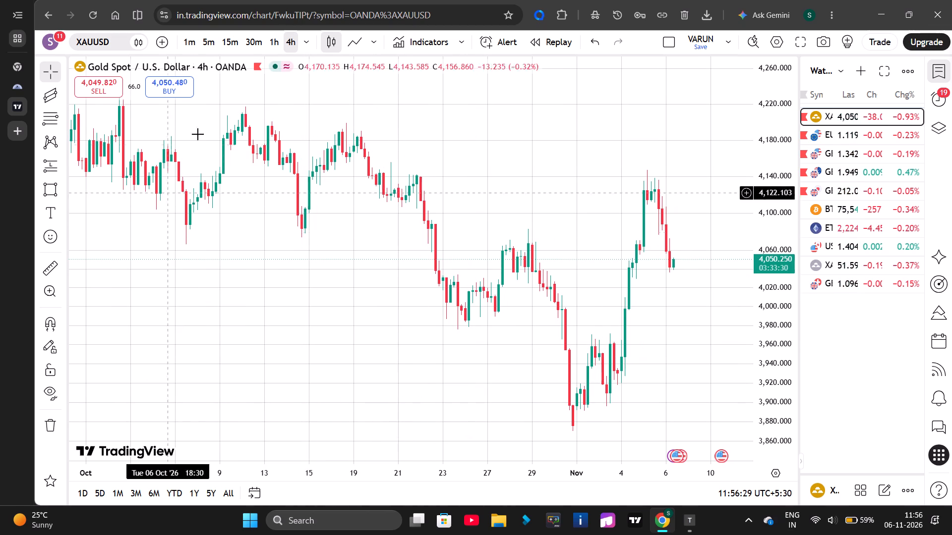
click(360, 42)
scroll(371, 174, down, 6)
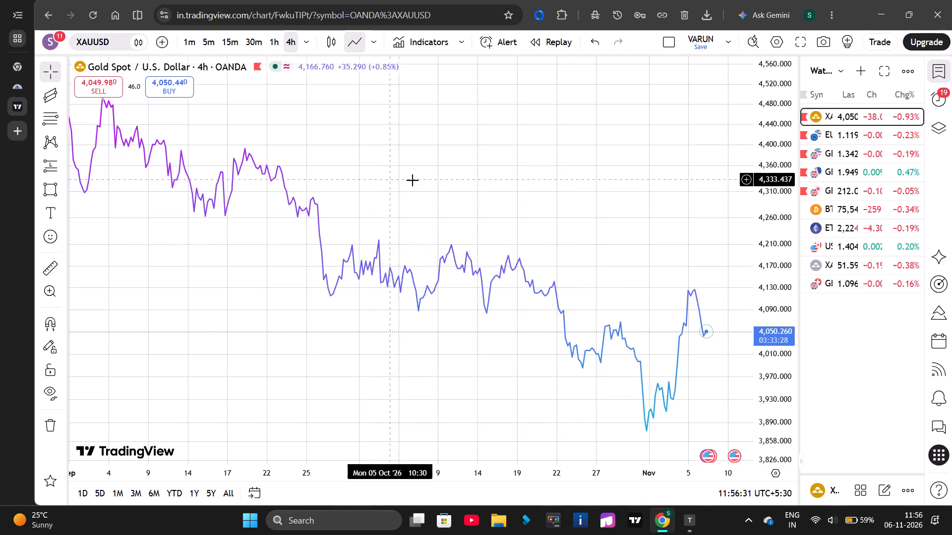
scroll(423, 184, down, 18)
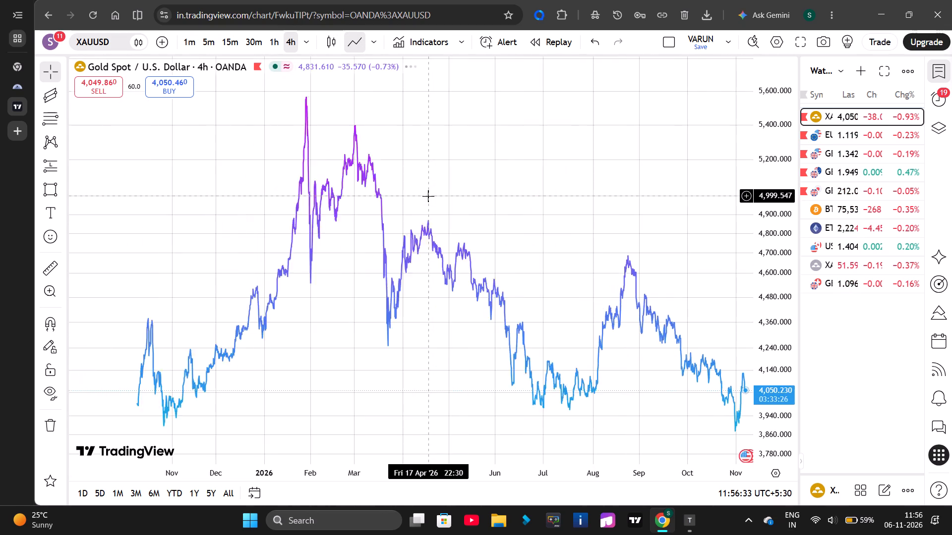
scroll(428, 196, down, 4)
drag(479, 174, 469, 221)
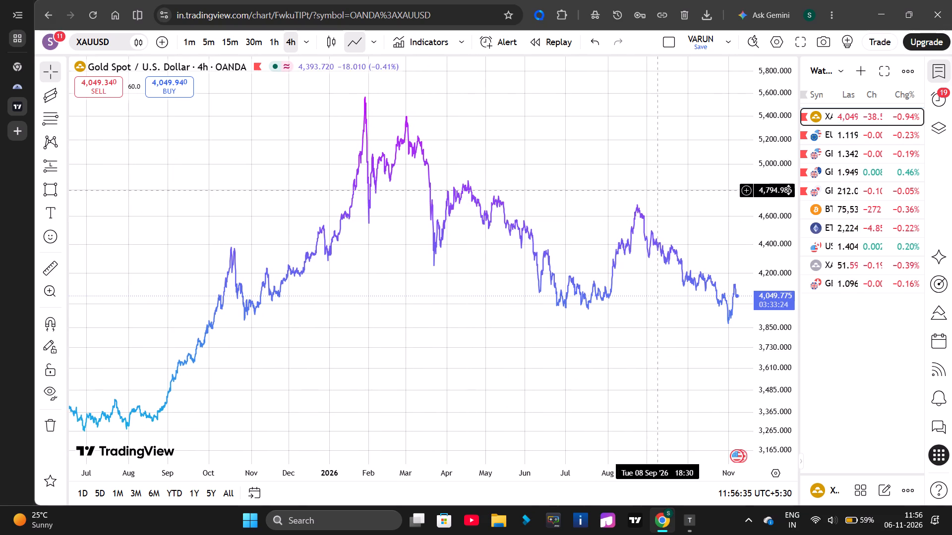
Draw a rectangle zone over the 2026 highs from about 5,570 down to 5,399, spanning September to November, and lock it.
scroll(767, 189, down, 6)
drag(560, 182, 543, 206)
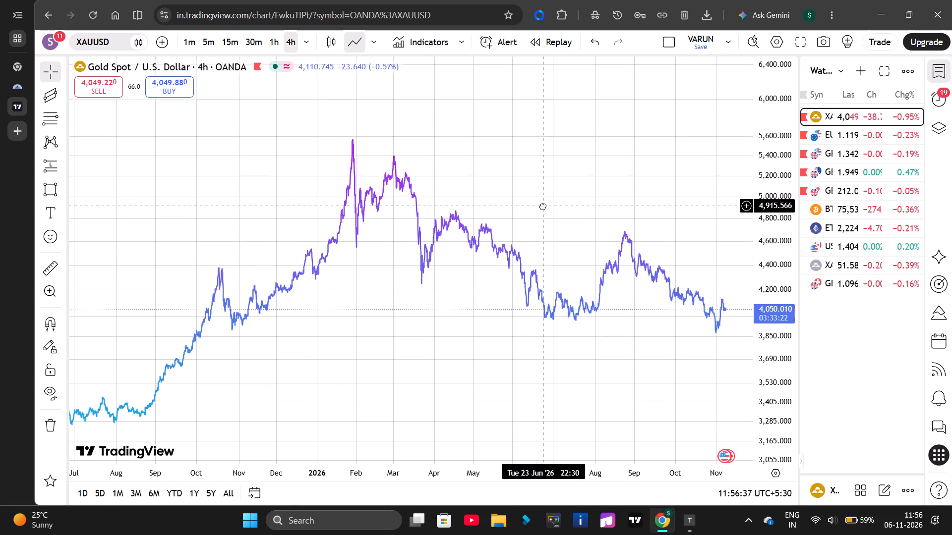
drag(543, 206, 526, 214)
click(45, 189)
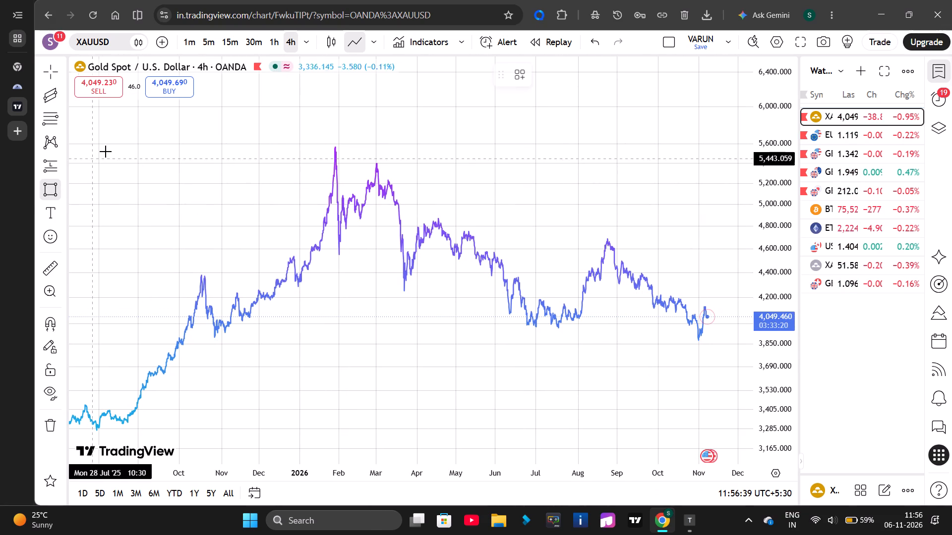
click(154, 147)
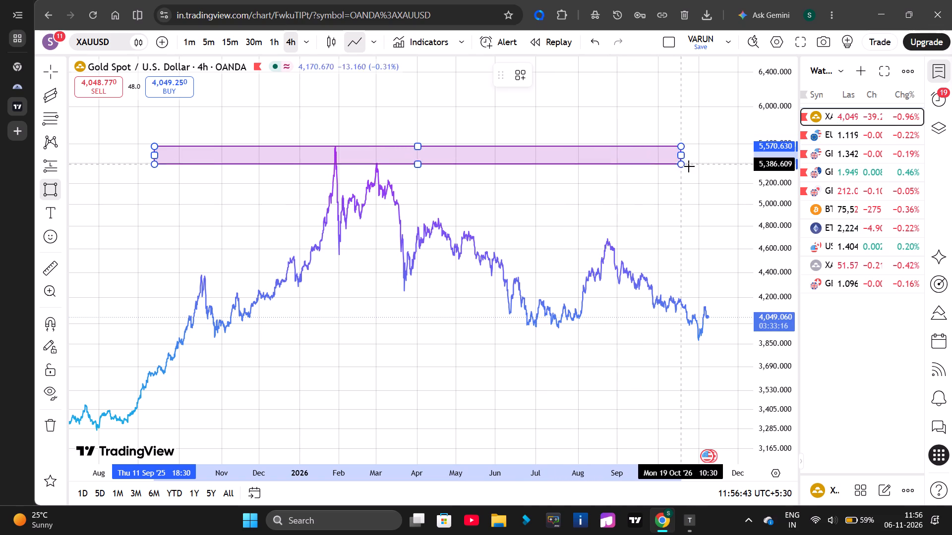
click(720, 163)
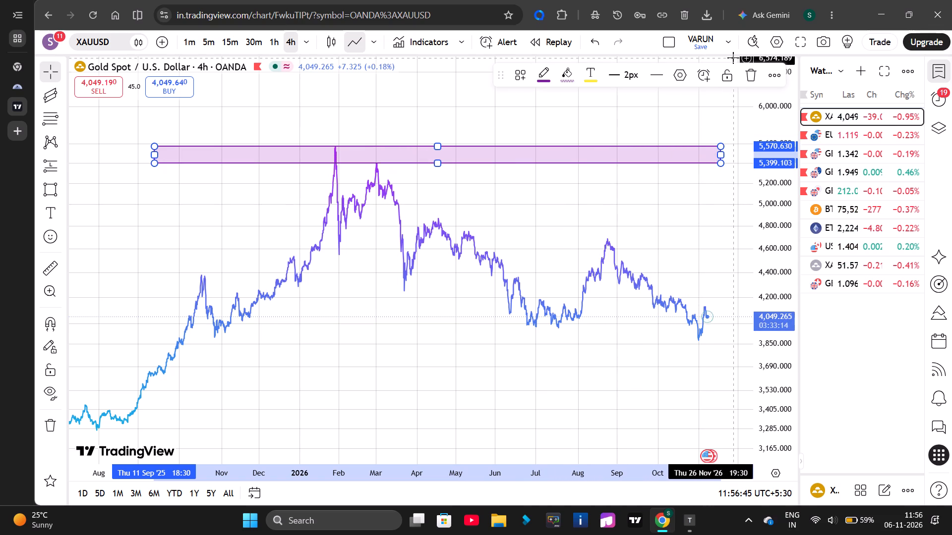
click(724, 84)
Draw a rectangle support zone across the recent lows from about 3,872 to 3,935, spanning July 2025 to December 2026, and lock it.
drag(515, 224, 503, 195)
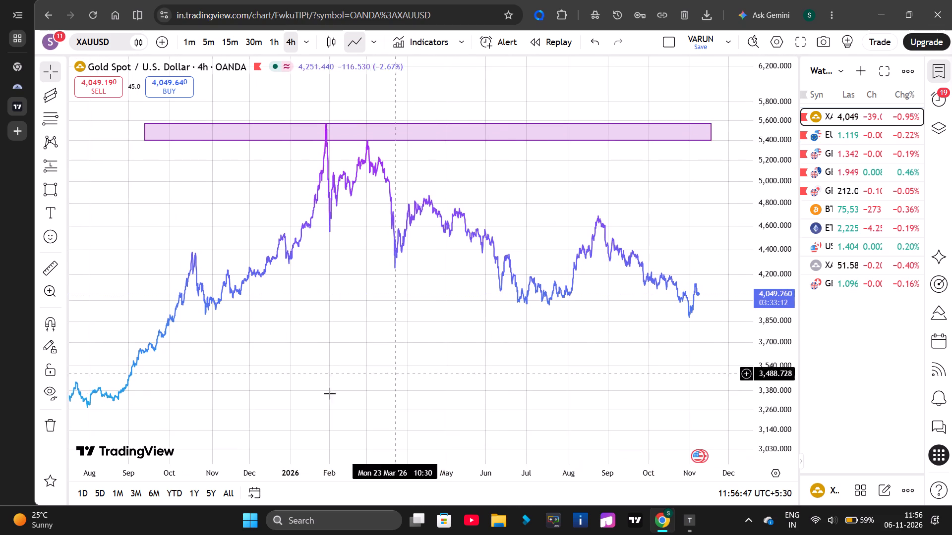
click(55, 192)
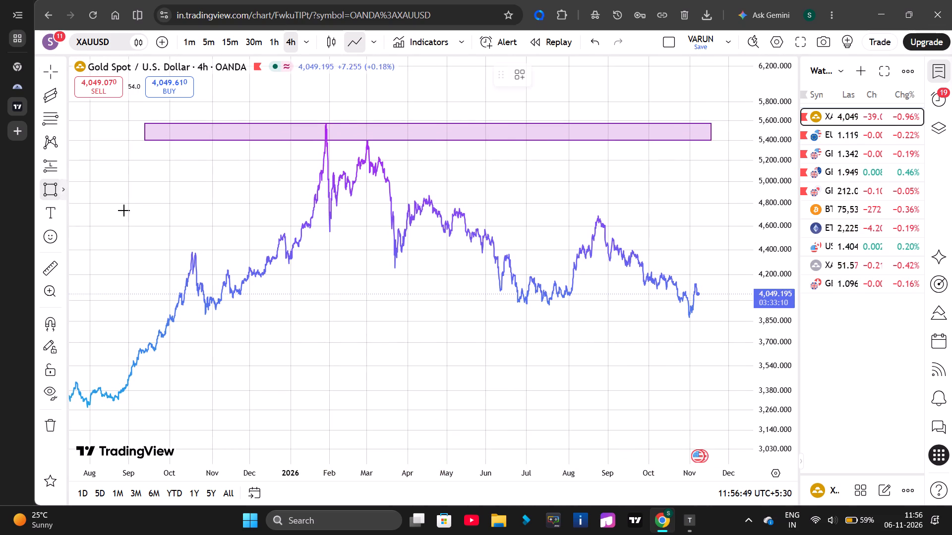
click(751, 318)
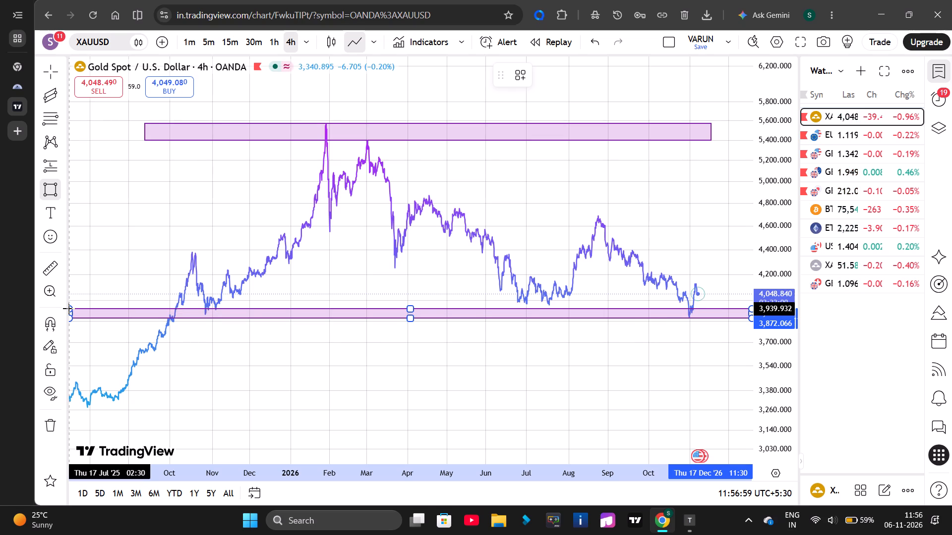
click(76, 309)
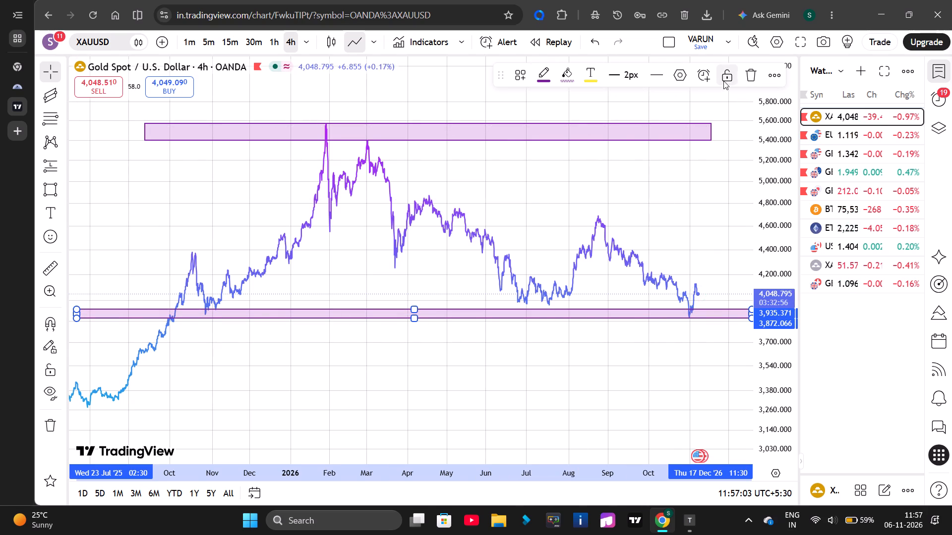
click(725, 79)
Switch the chart to the 1h timeframe and place a locked horizontal line at about 4,079.
click(273, 48)
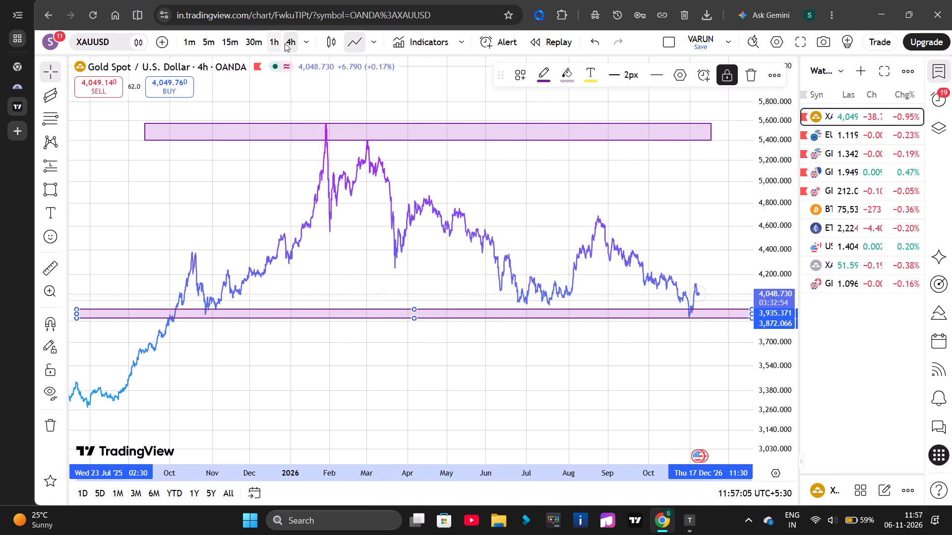
scroll(773, 259, up, 5)
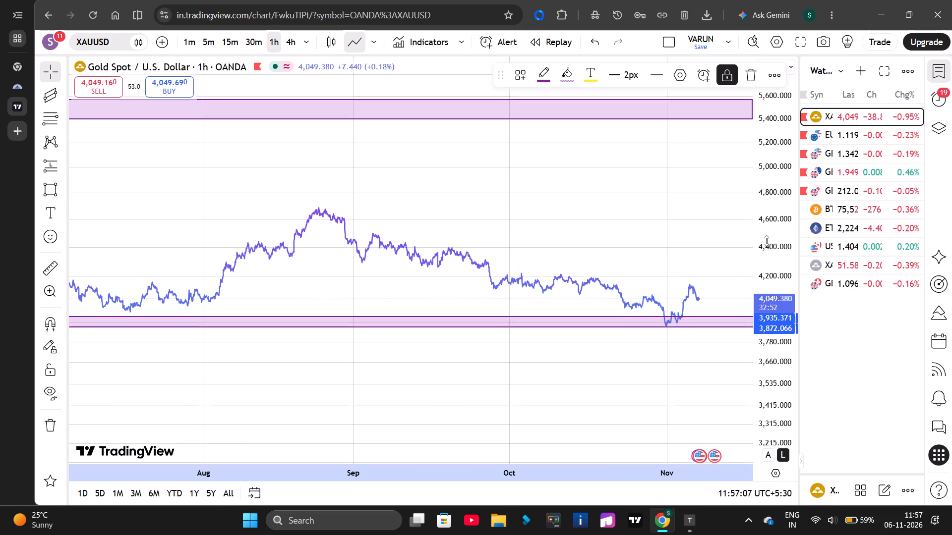
scroll(767, 241, up, 7)
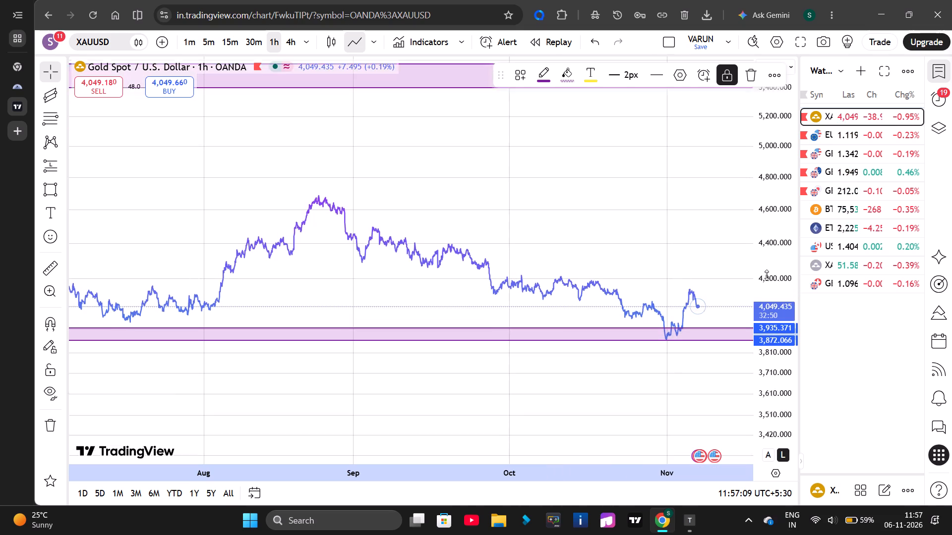
scroll(767, 275, up, 18)
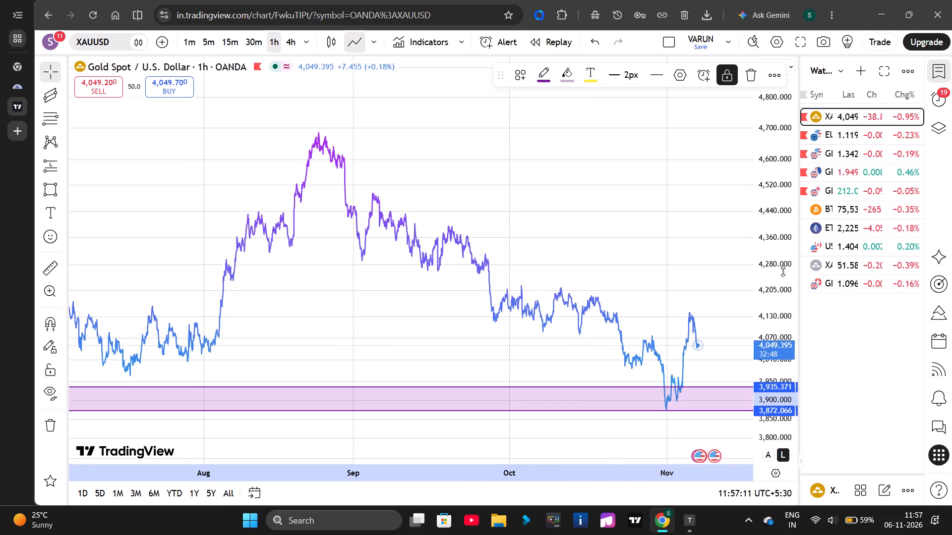
drag(590, 253, 590, 220)
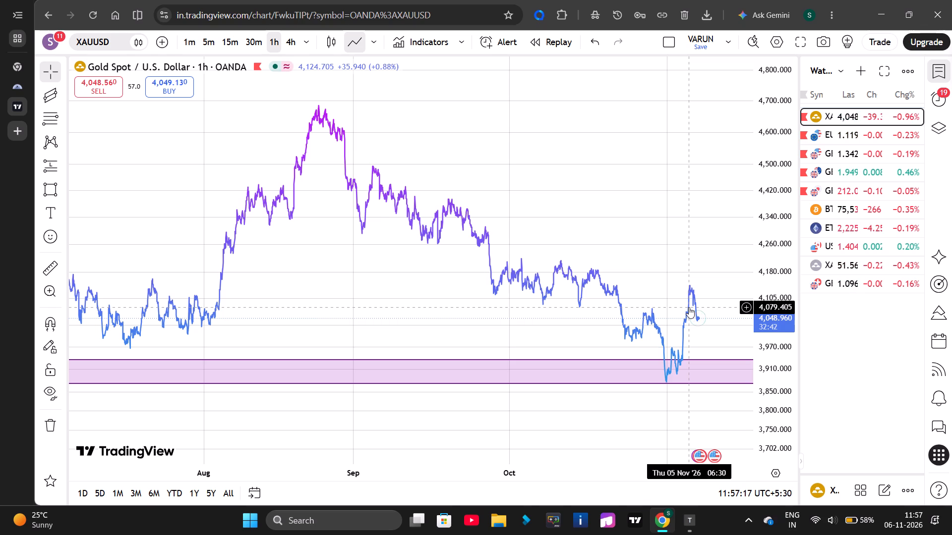
key(alt+h)
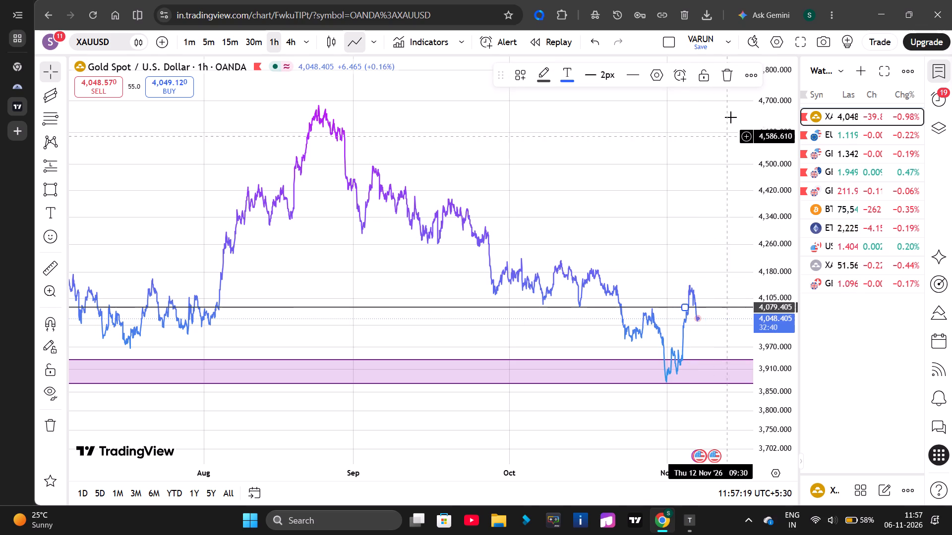
click(700, 79)
Add two more locked horizontal lines, at about 3,992 and at the recent high near 4,142.
drag(629, 221, 614, 191)
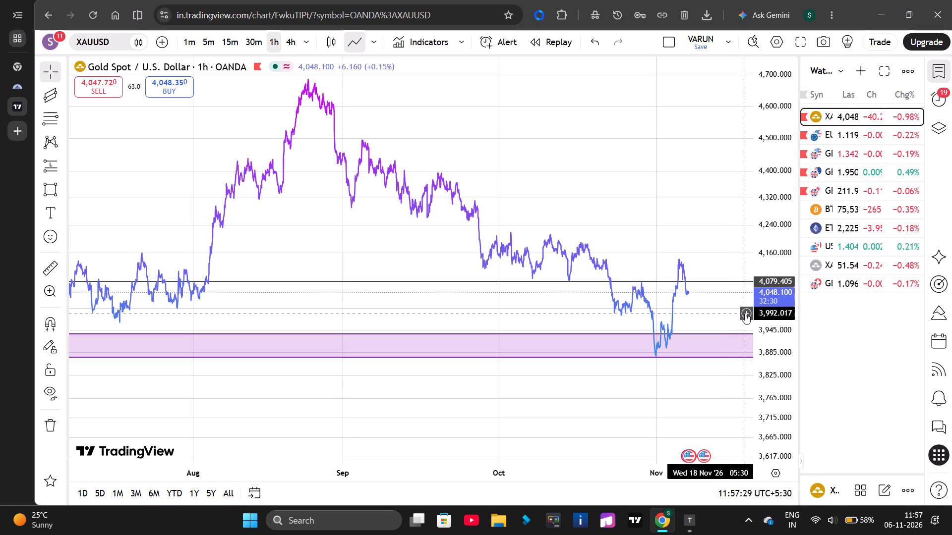
key(alt+h)
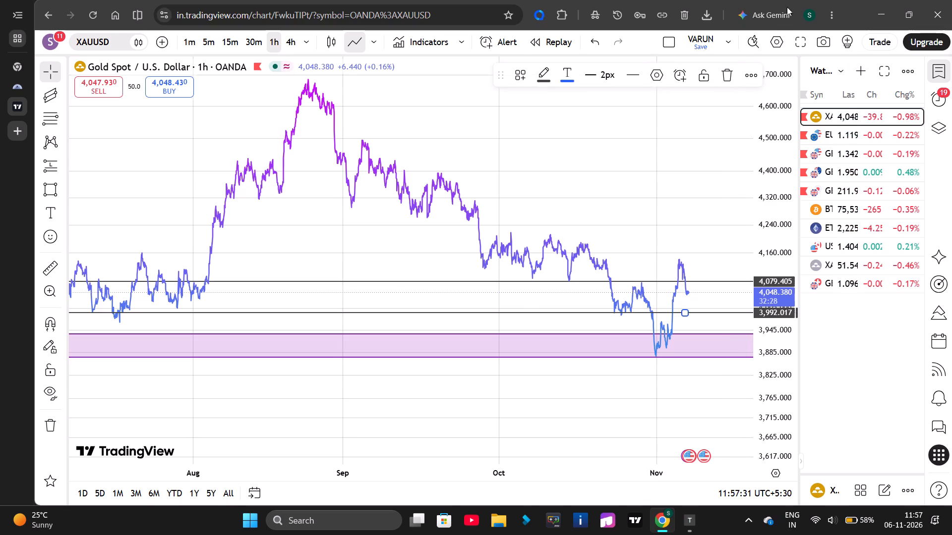
click(705, 78)
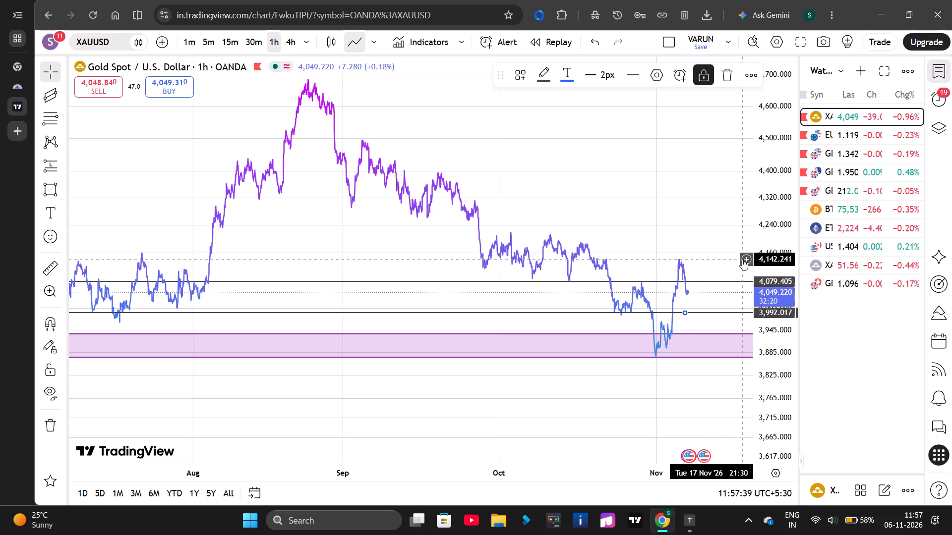
key(alt+h)
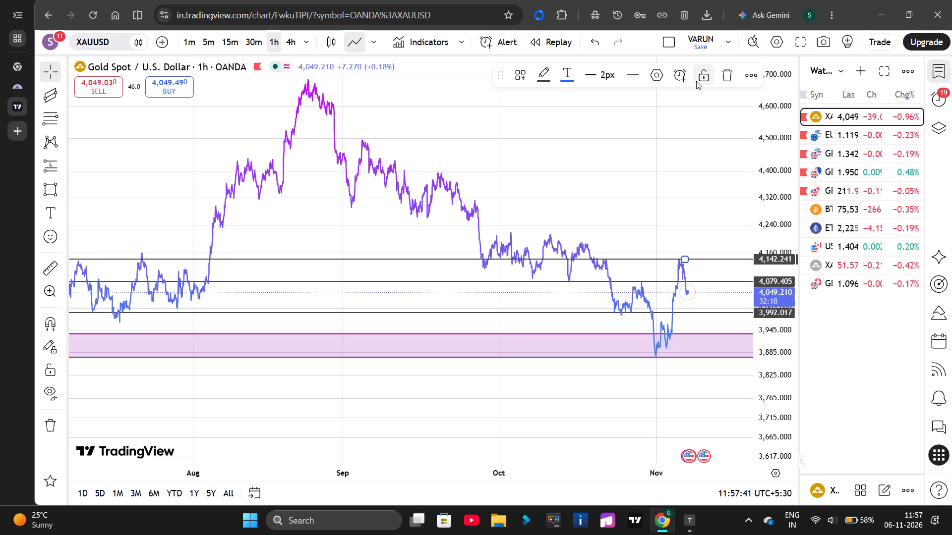
click(696, 81)
On the 30m timeframe, draw a regression trend channel from the 30 Oct 23:00 low to the latest price on 6 Nov 11:30.
click(265, 41)
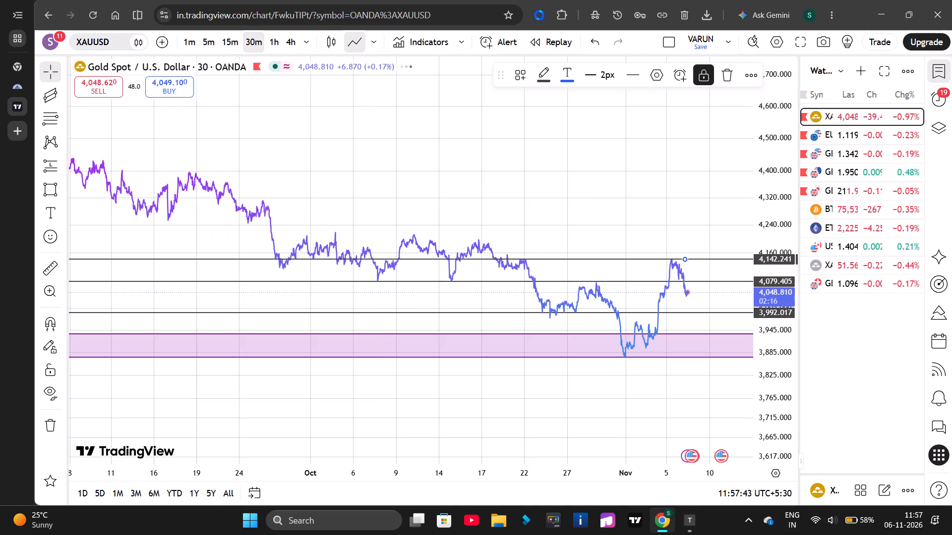
click(466, 449)
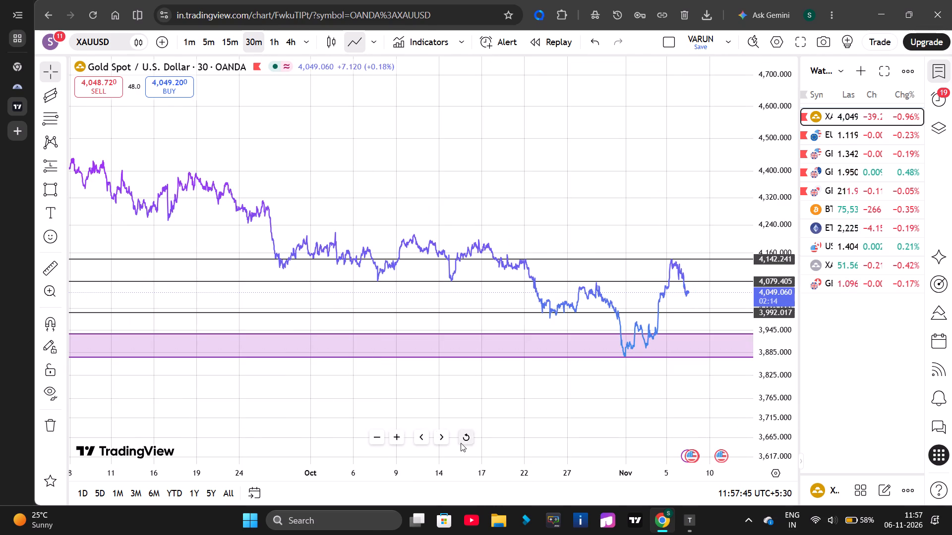
click(461, 443)
scroll(804, 222, down, 3)
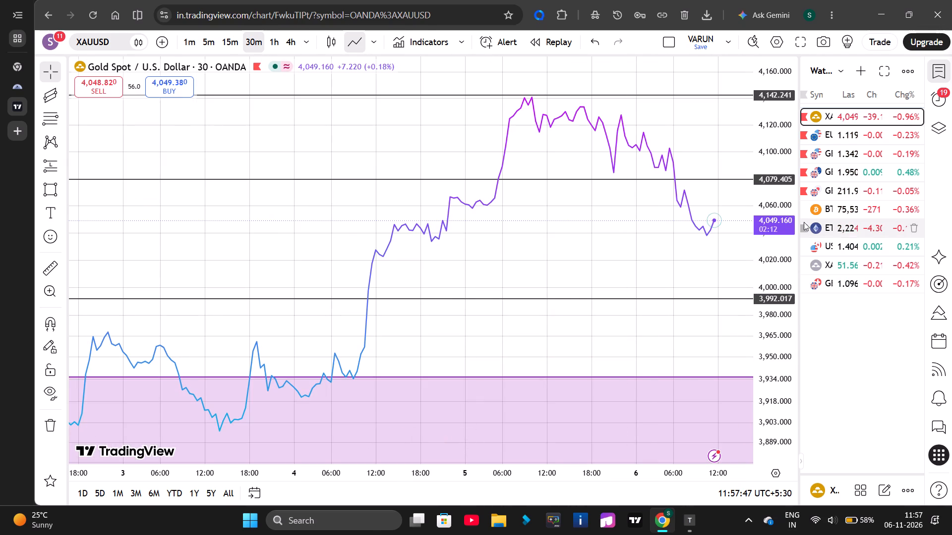
scroll(804, 222, down, 11)
scroll(762, 198, down, 13)
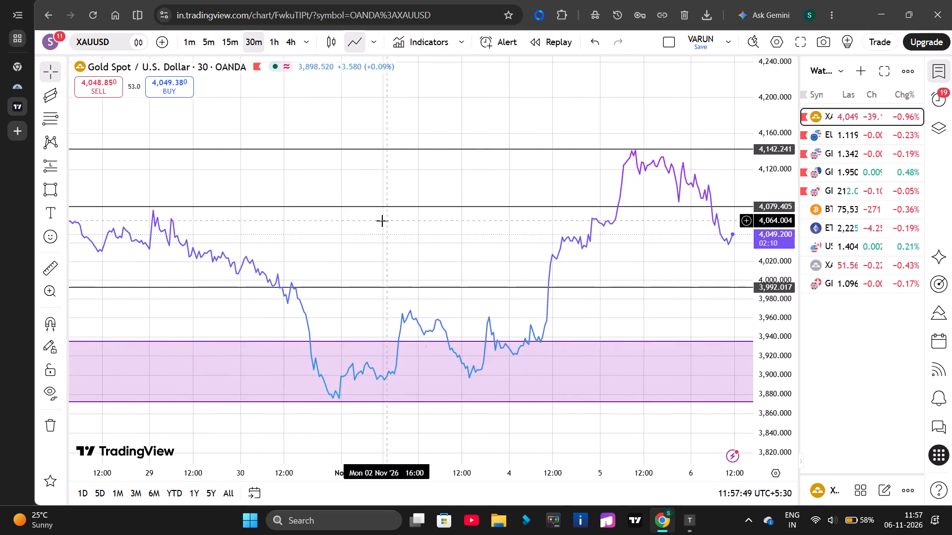
scroll(382, 221, down, 1)
drag(468, 254, 395, 251)
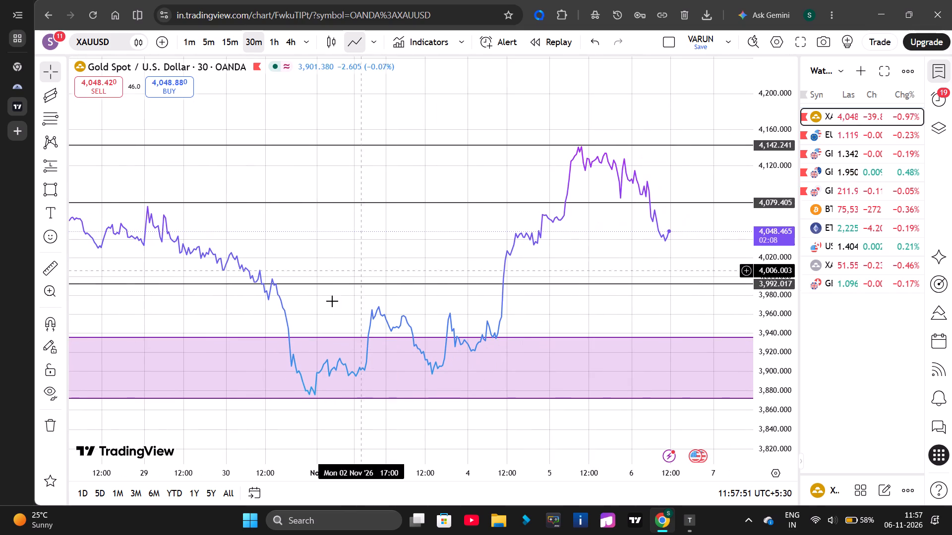
click(57, 101)
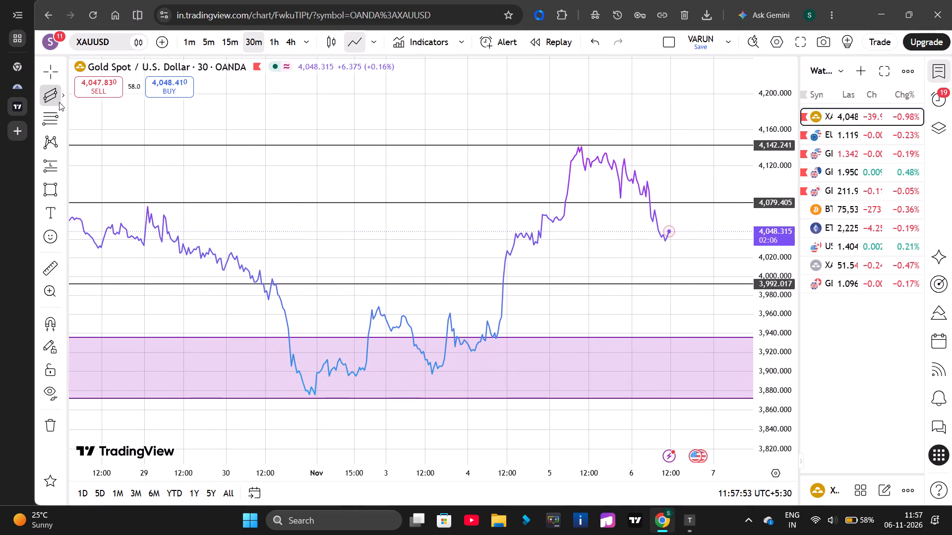
click(304, 395)
click(683, 236)
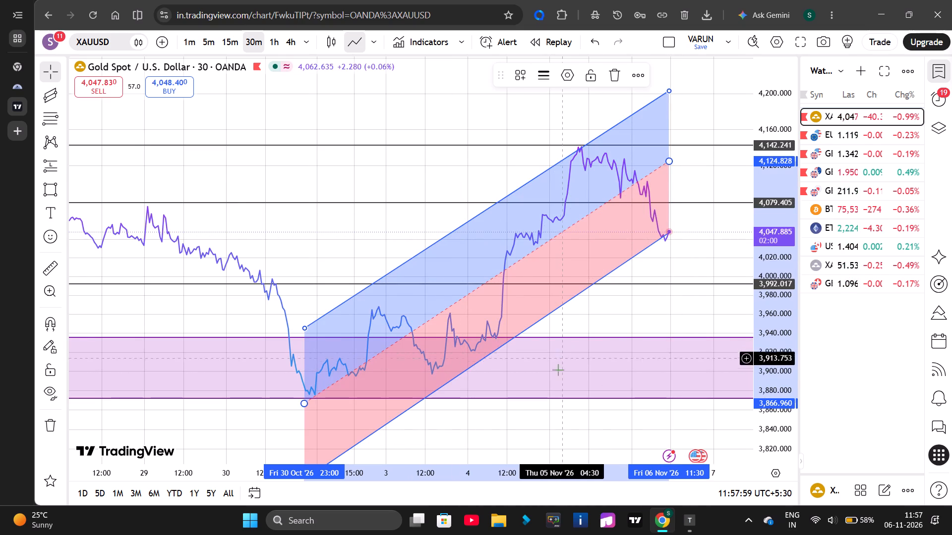
Switch the chart to the 15m timeframe and display the price as candles.
click(462, 438)
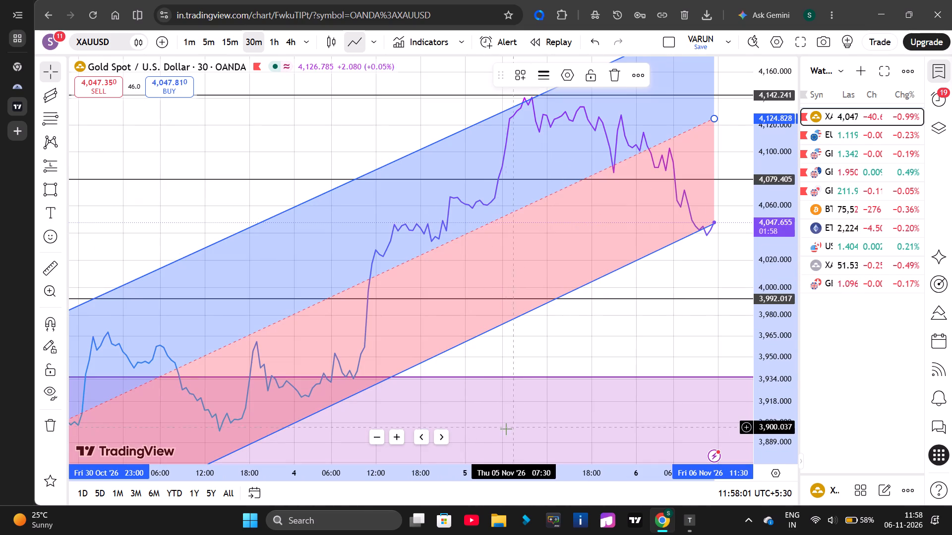
click(226, 44)
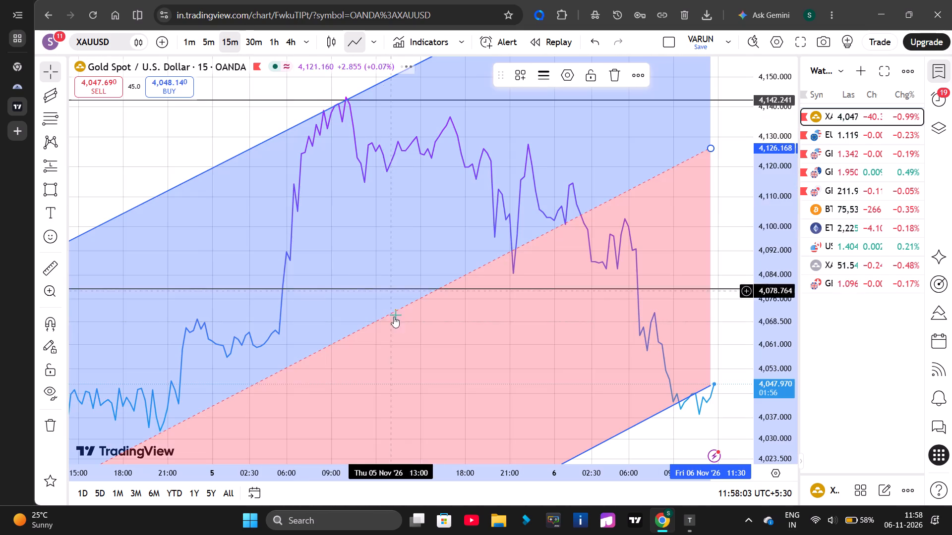
click(317, 40)
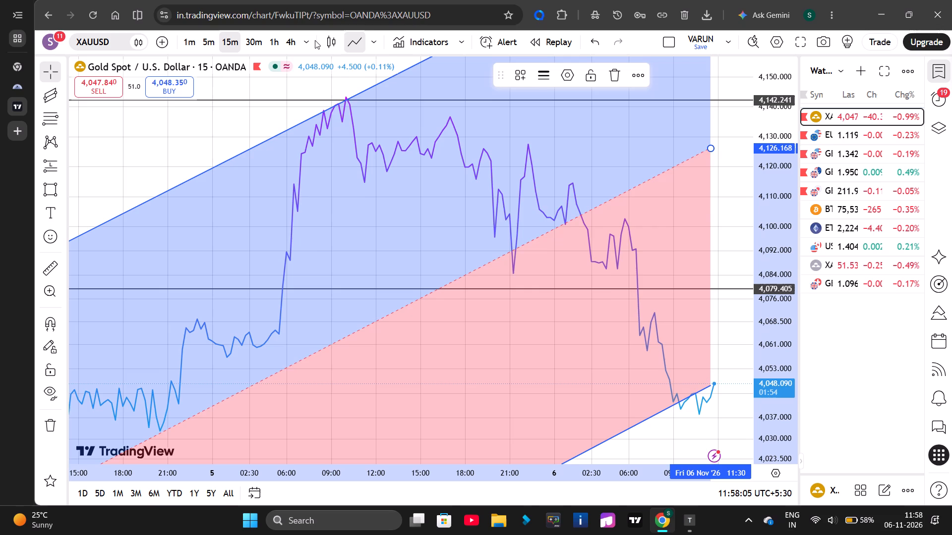
click(331, 34)
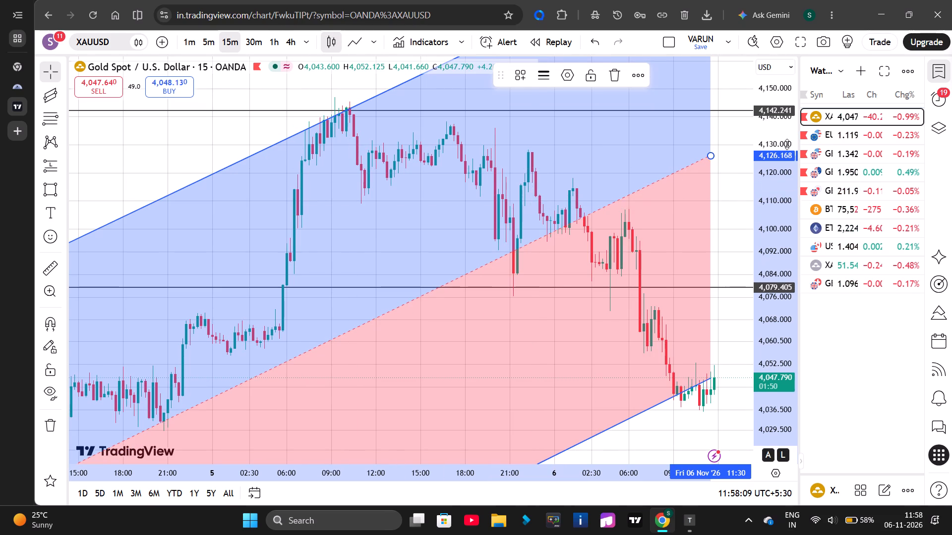
scroll(788, 140, down, 5)
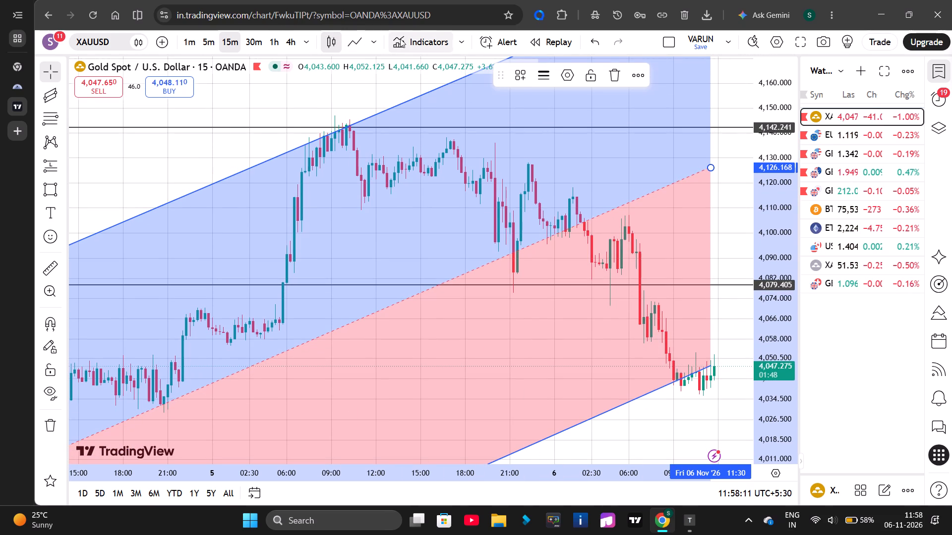
Add the Average true range, Exponential moving average and Volume indicators from the favorites to the chart.
click(400, 39)
click(446, 173)
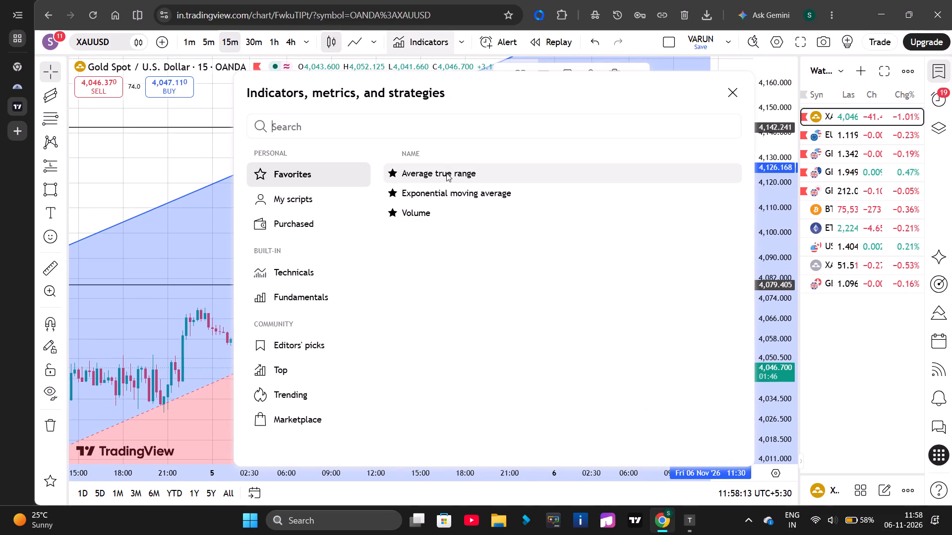
click(447, 187)
click(445, 208)
click(735, 101)
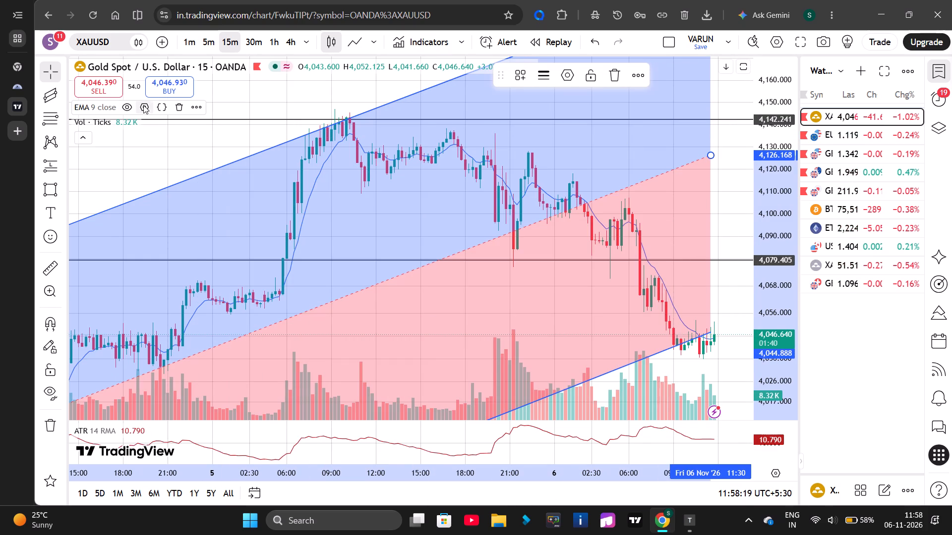
Set the EMA indicator's length to 21.
click(143, 105)
drag(555, 130, 483, 132)
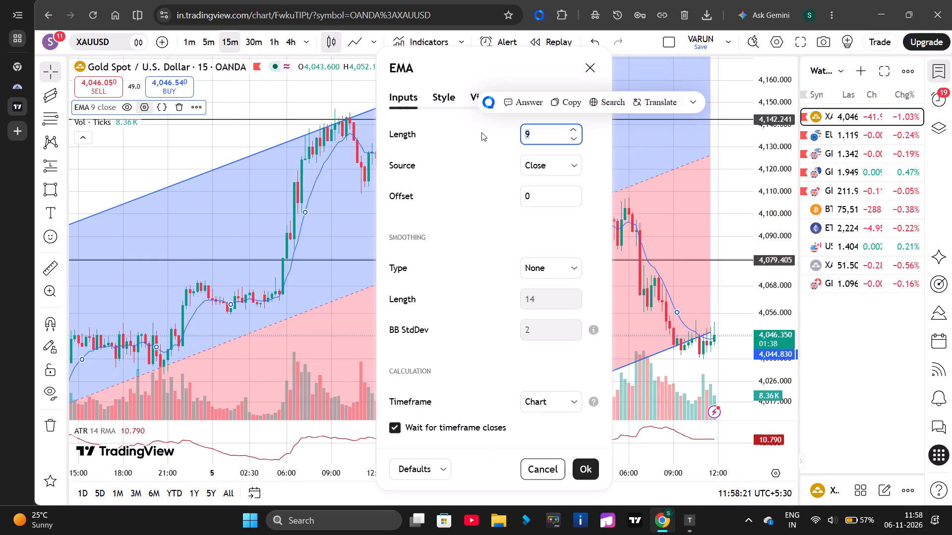
text(21)
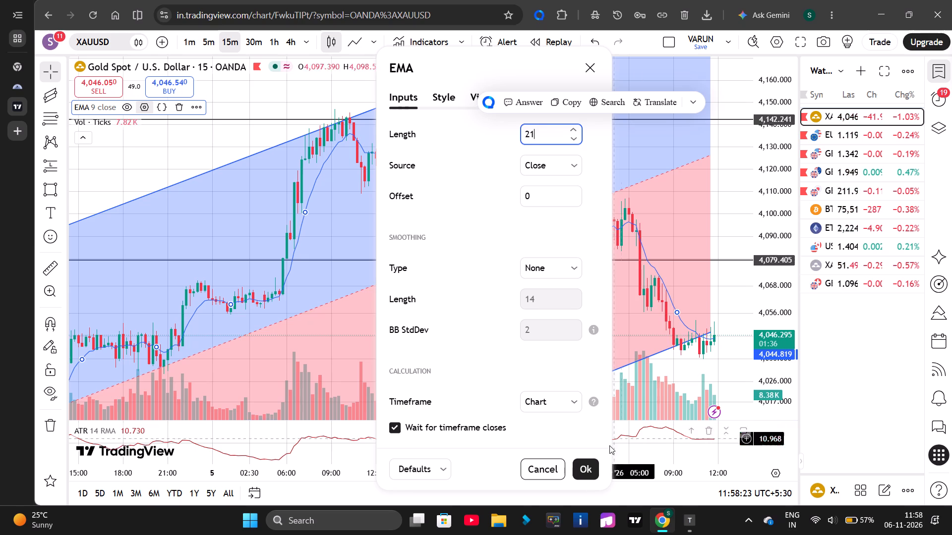
click(593, 467)
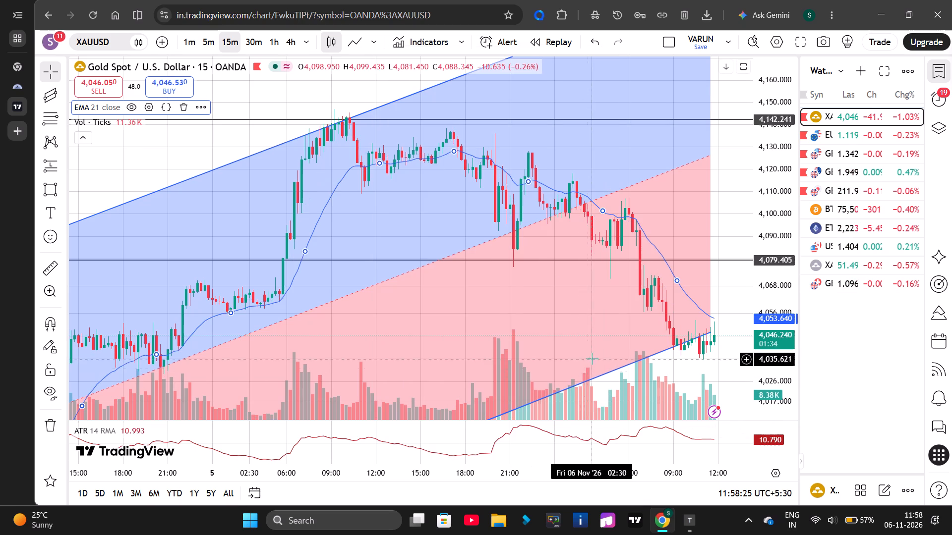
Place a long position on the 15m chart with its entry at about 4,042.15, starting 6 Nov 07:15.
drag(592, 349, 507, 347)
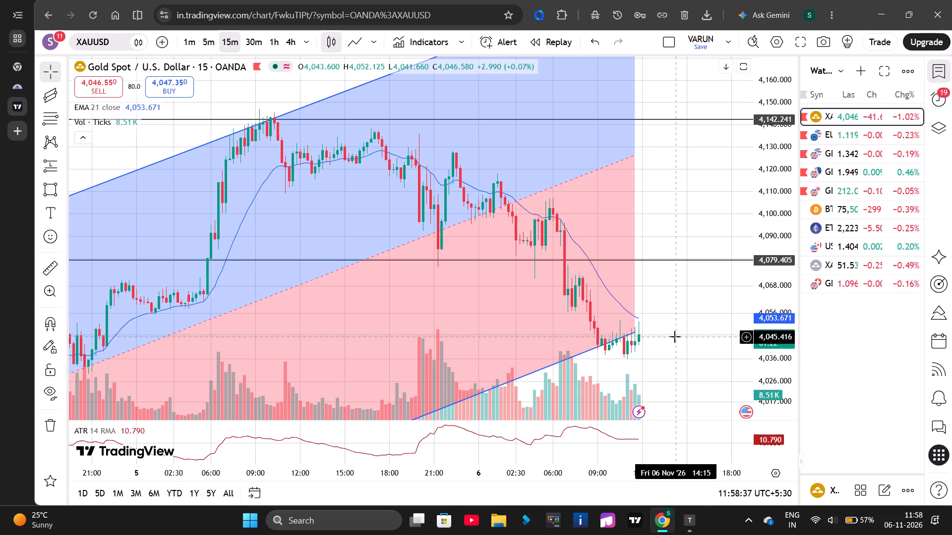
drag(675, 337, 673, 315)
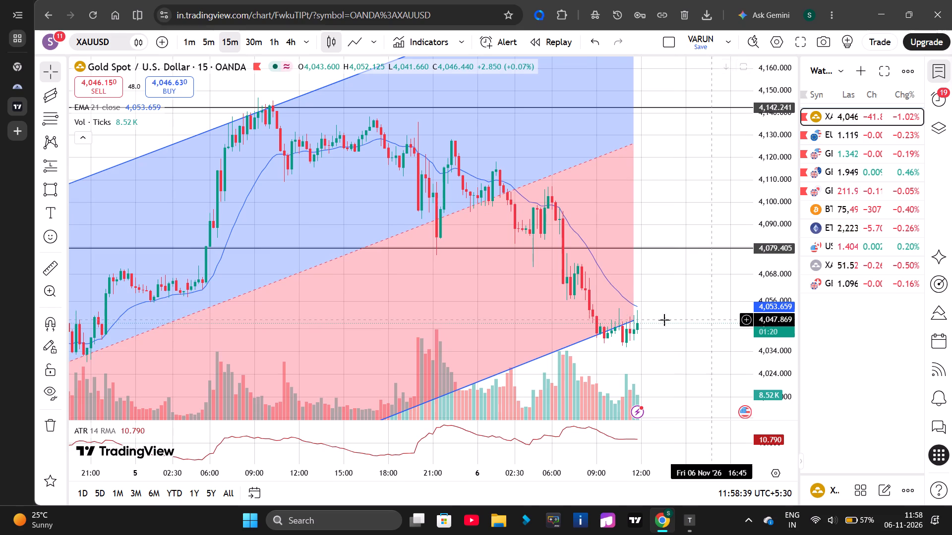
drag(604, 309, 596, 284)
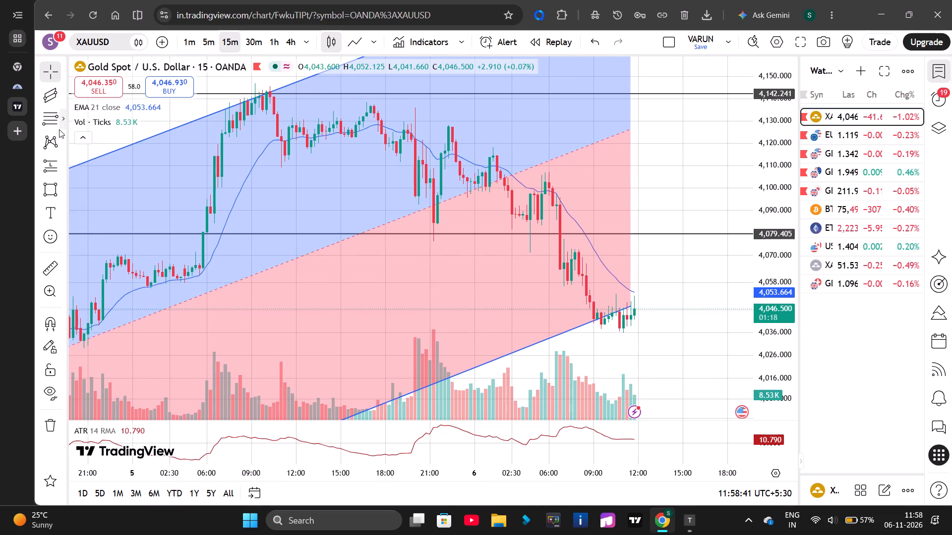
click(50, 165)
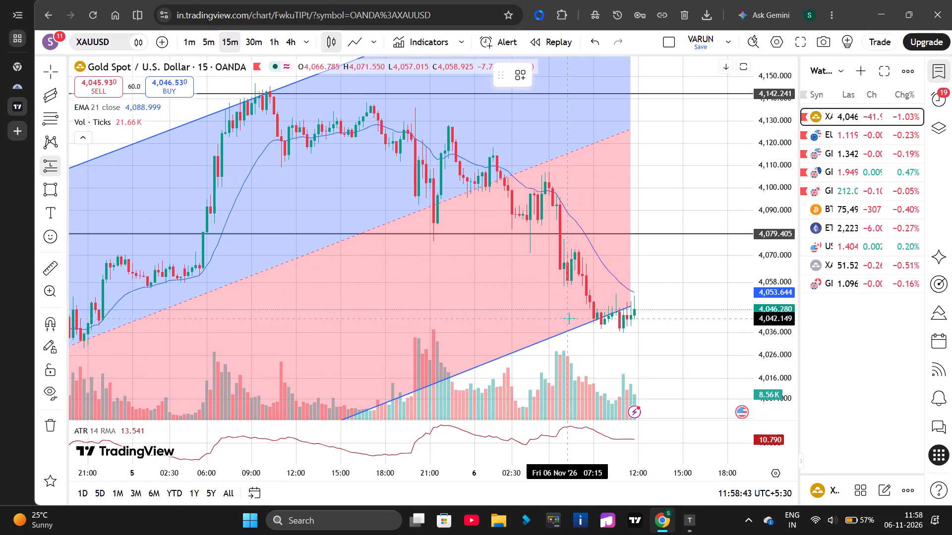
click(569, 319)
Move the long position's entry level to about 4,044.75 and its start to 6 Nov 07:00.
scroll(781, 251, up, 7)
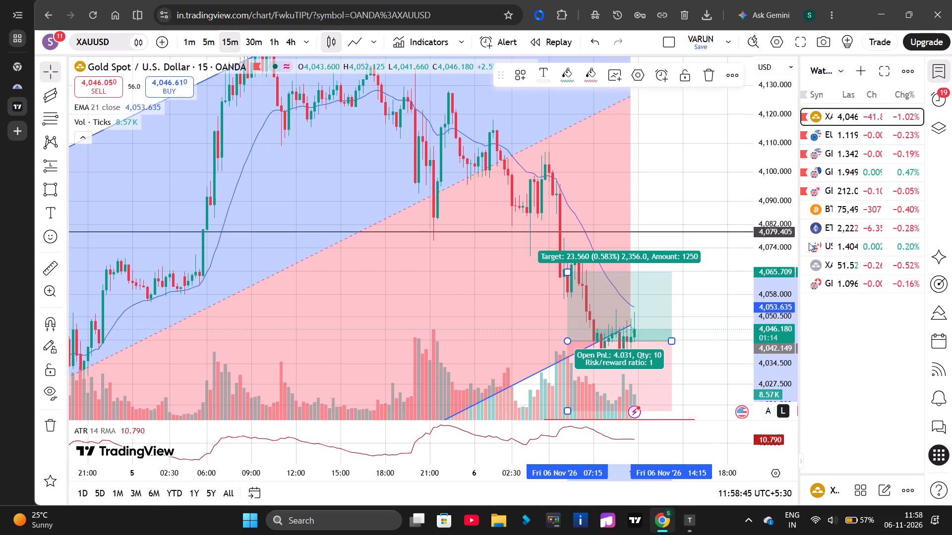
drag(716, 272, 711, 178)
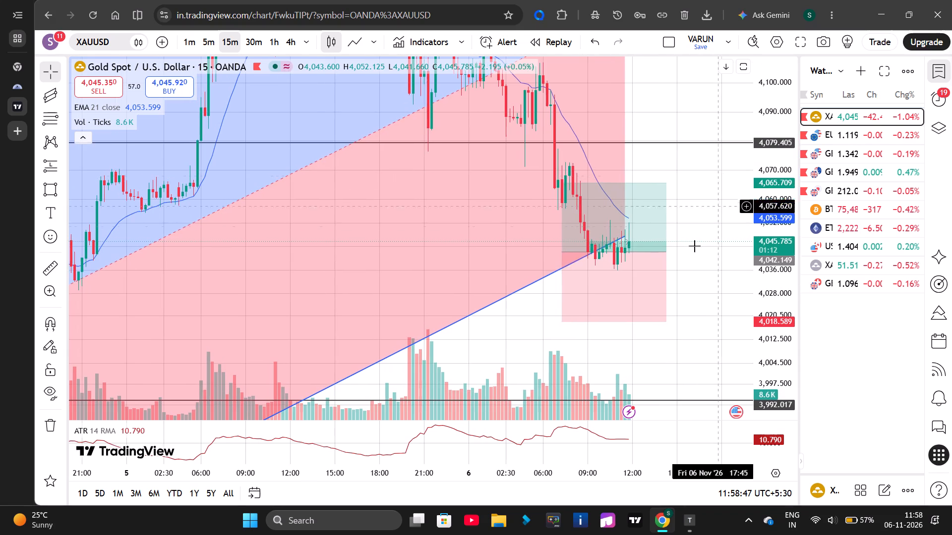
click(532, 241)
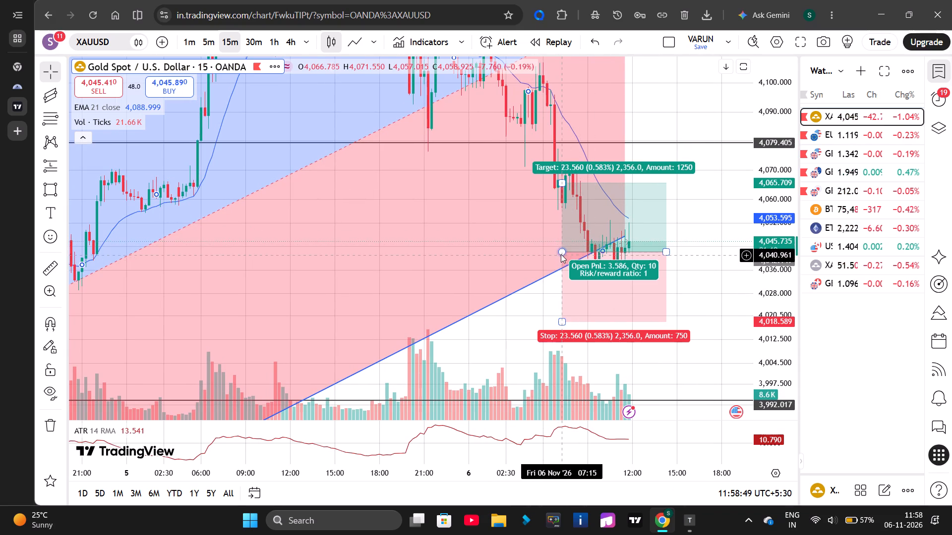
drag(561, 253, 555, 241)
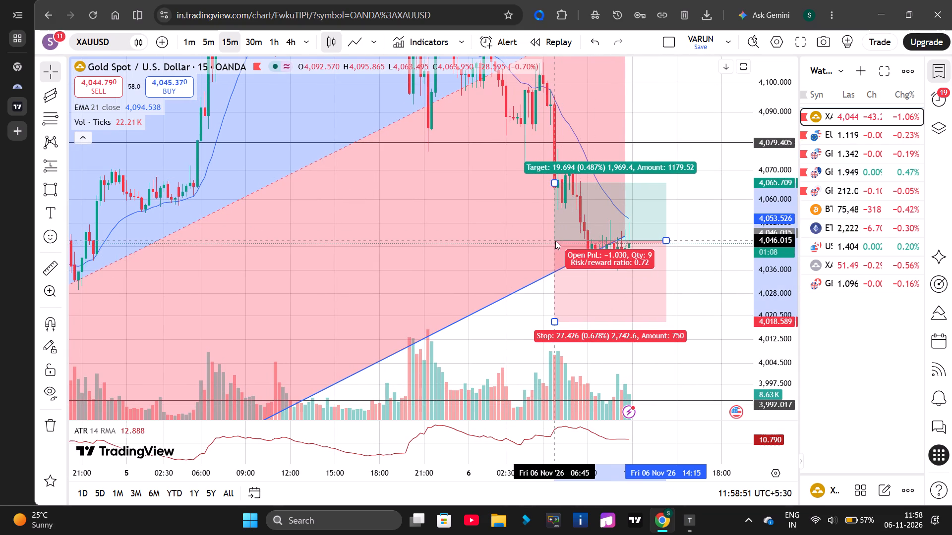
drag(555, 241, 550, 245)
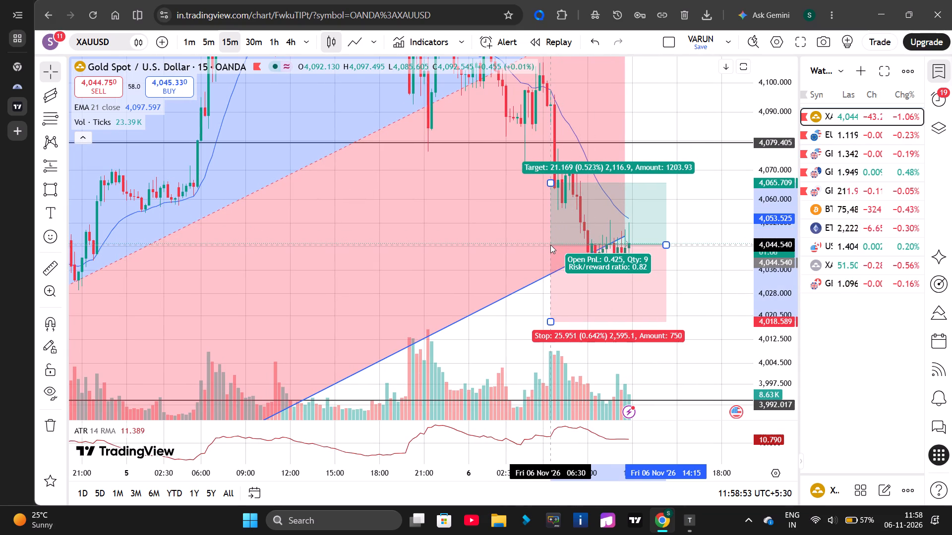
drag(550, 245, 556, 243)
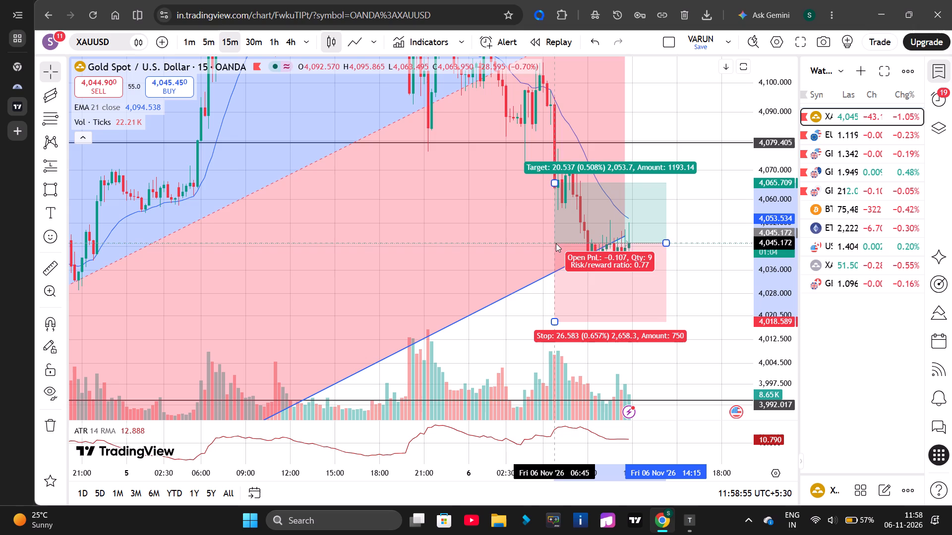
drag(556, 243, 556, 245)
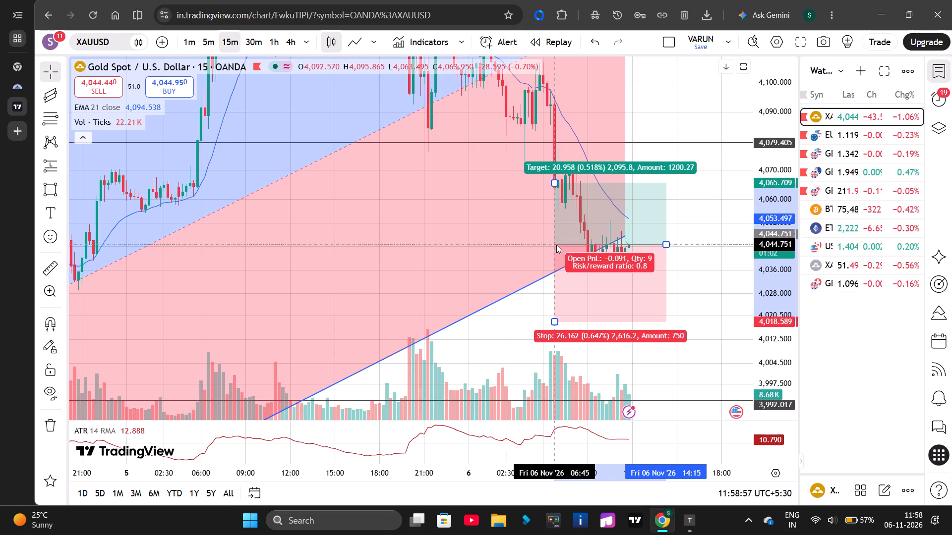
drag(556, 245, 557, 244)
click(696, 265)
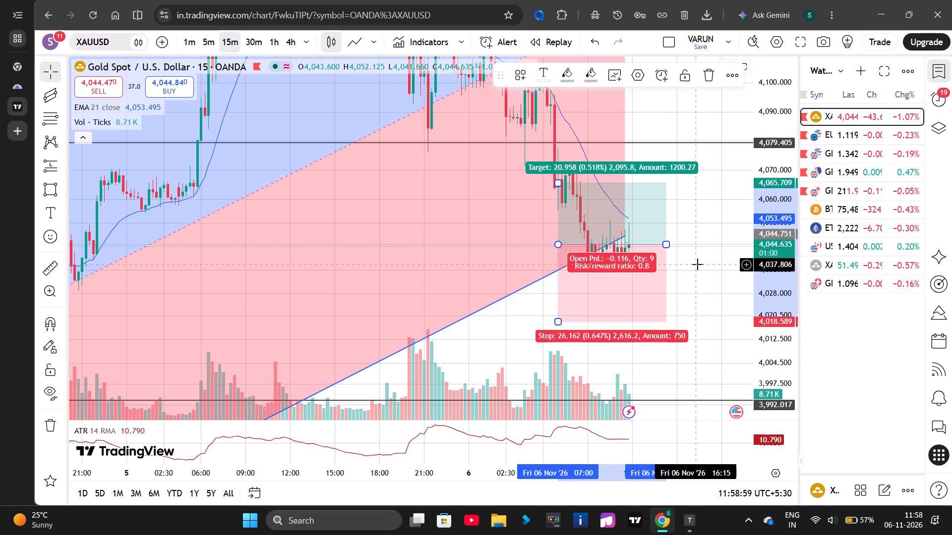
Tighten the long position's stop level to about 4,028.15, below the recent lows.
drag(555, 324, 562, 278)
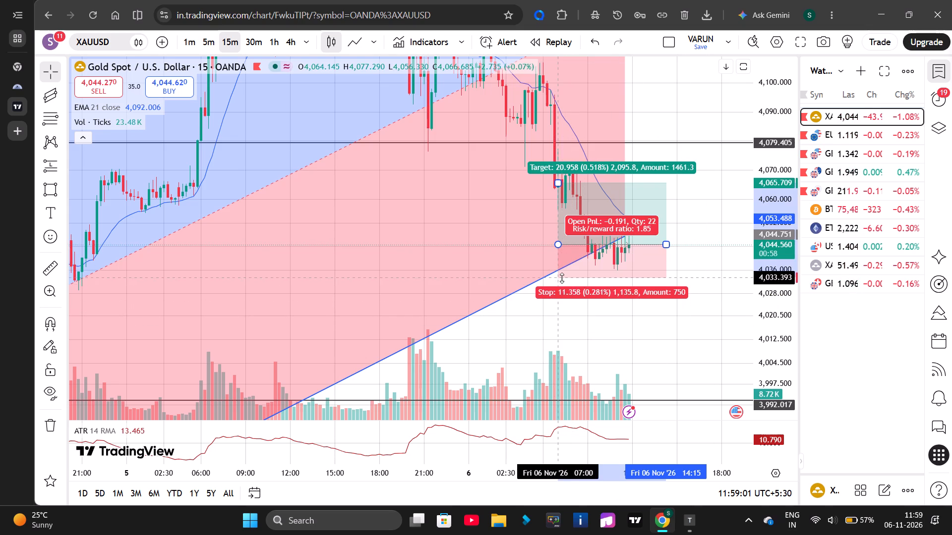
drag(562, 278, 572, 260)
click(677, 299)
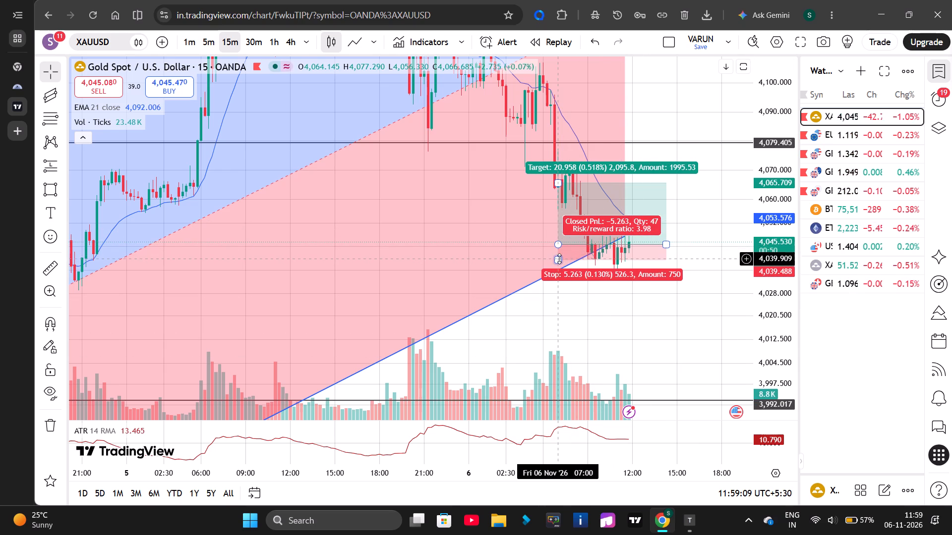
drag(559, 259, 565, 289)
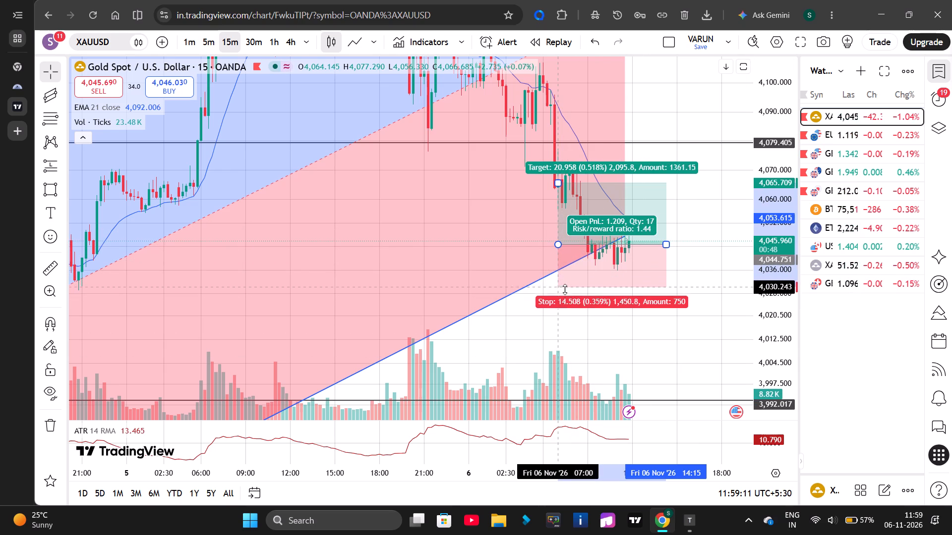
drag(565, 289, 562, 296)
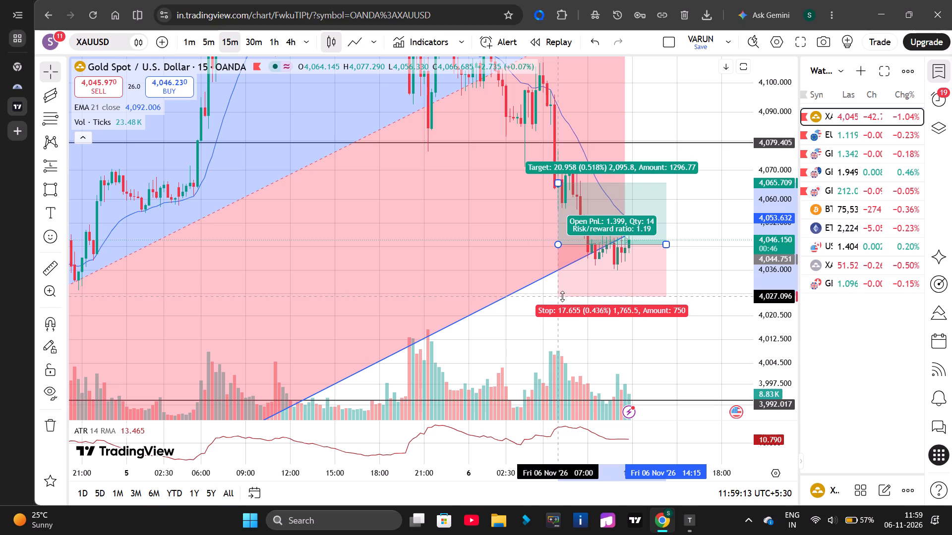
drag(562, 296, 559, 292)
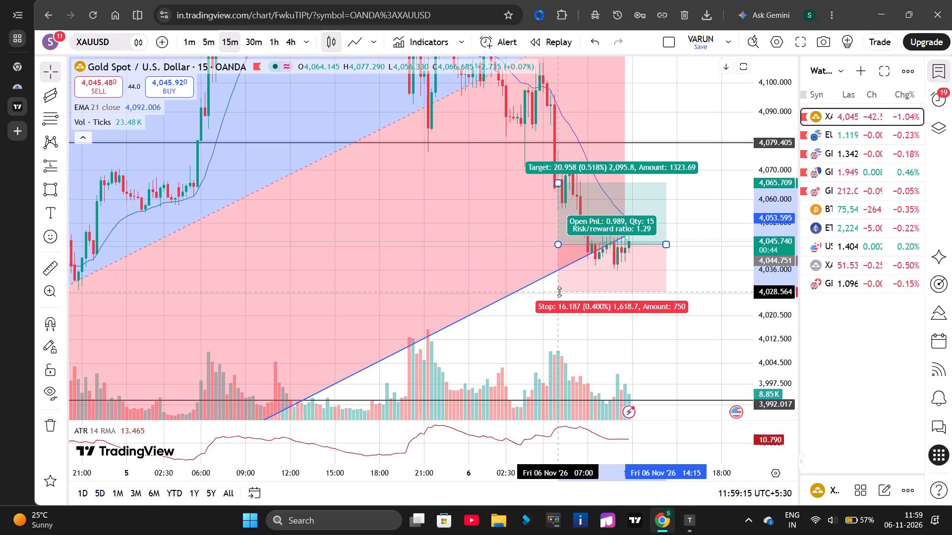
drag(559, 292, 562, 291)
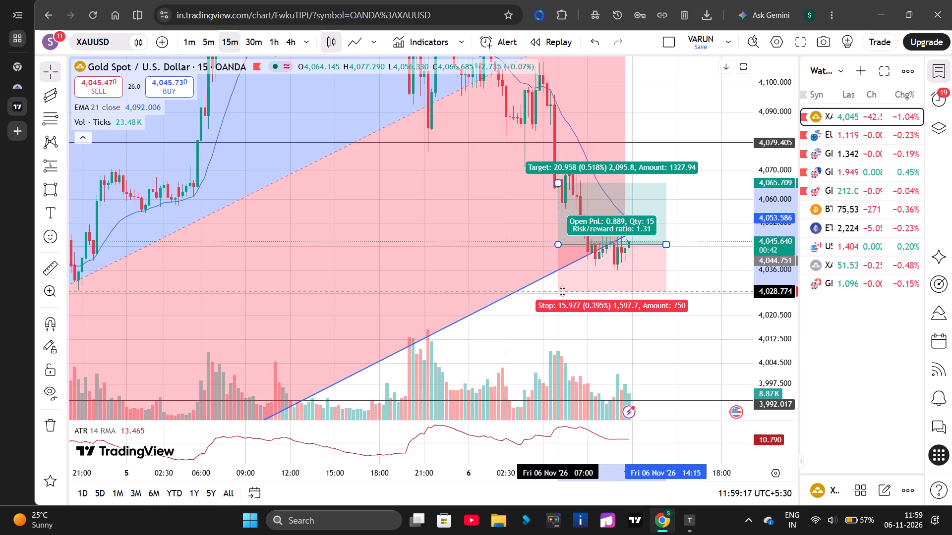
drag(562, 291, 563, 293)
click(423, 316)
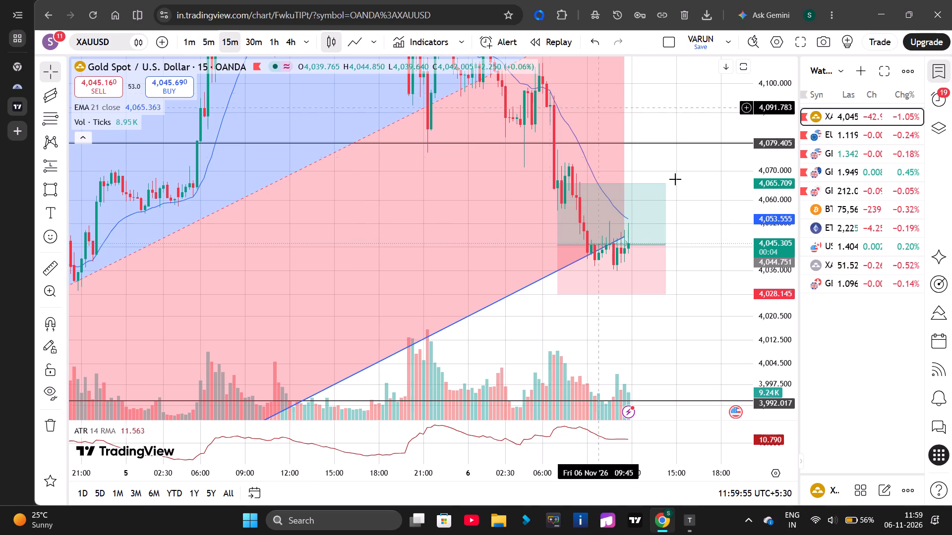
Raise the long position's target to about 4,077.96, just under the 4,079.405 horizontal line.
drag(554, 186, 554, 181)
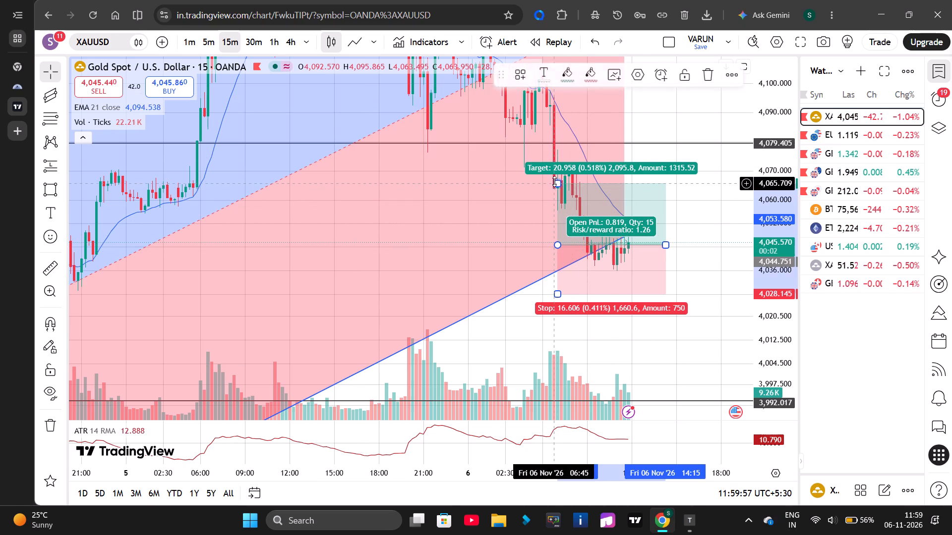
drag(554, 181, 554, 149)
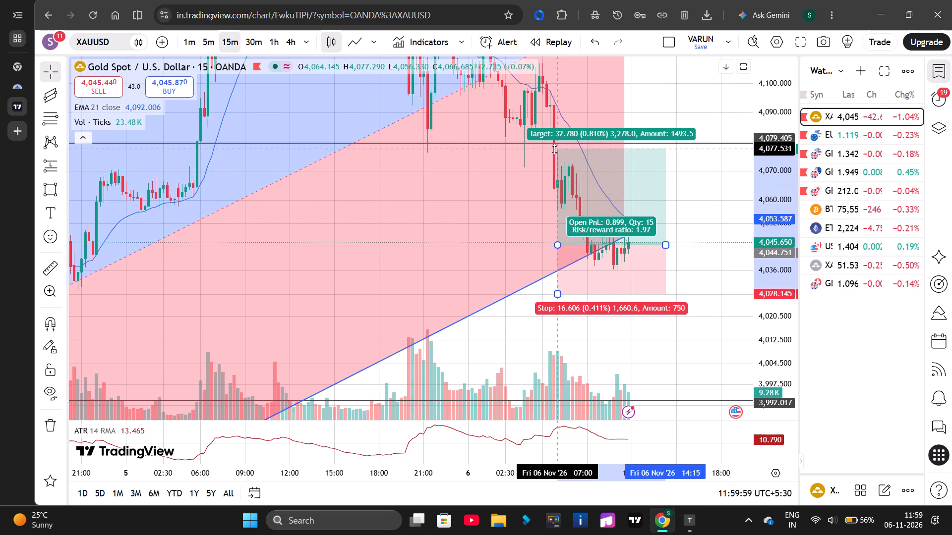
drag(554, 149, 554, 148)
click(718, 173)
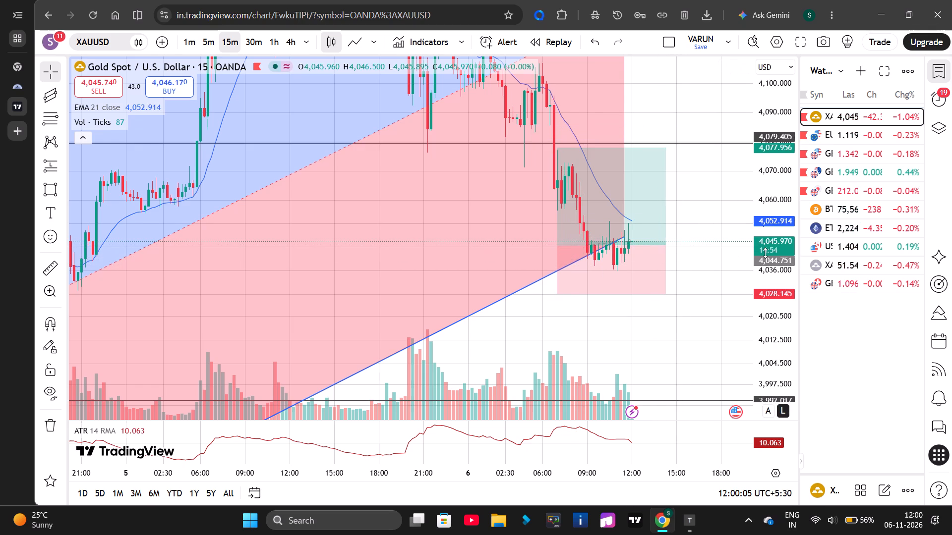
Fine-tune the long position's stop level to about 4,028.65 for a risk/reward ratio of about 2.06.
scroll(765, 253, up, 11)
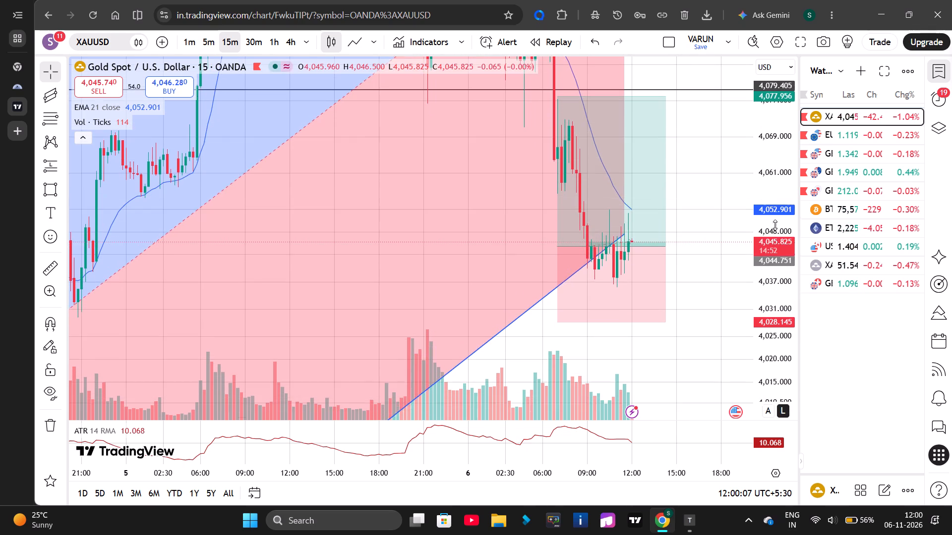
scroll(775, 225, up, 8)
scroll(353, 254, up, 3)
scroll(758, 237, up, 2)
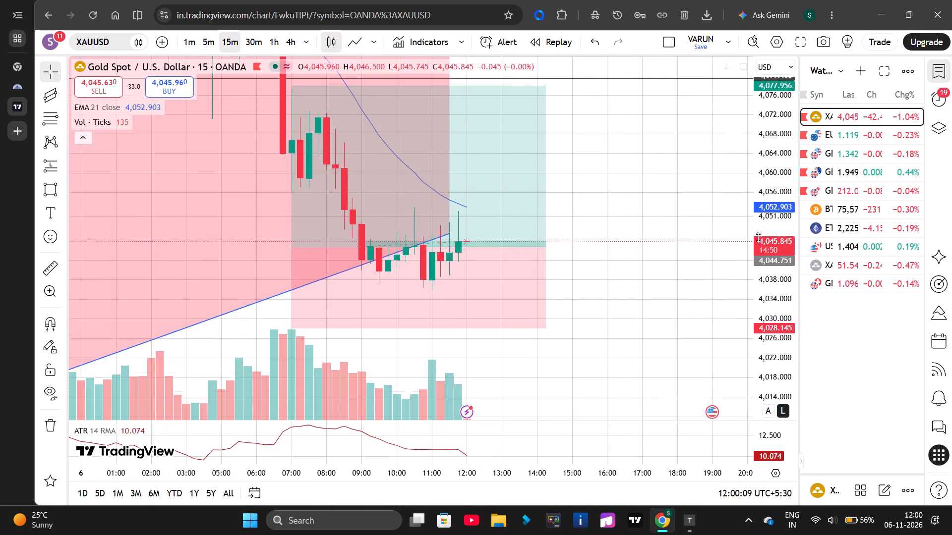
scroll(758, 237, up, 12)
drag(650, 235, 705, 161)
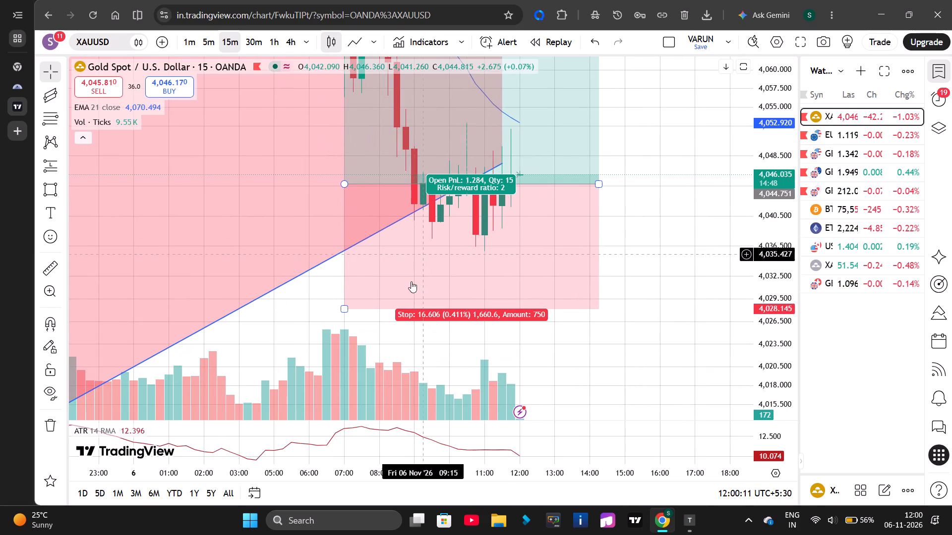
drag(344, 309, 350, 302)
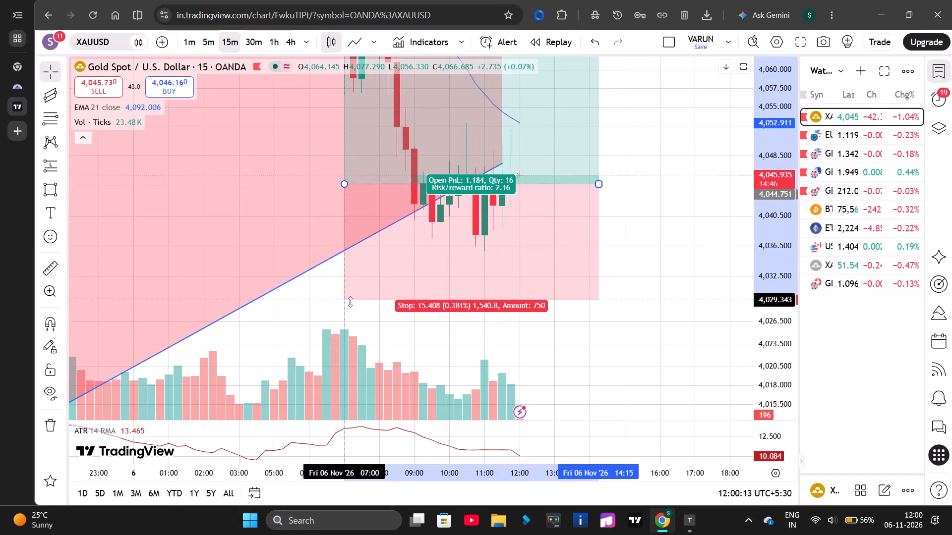
drag(350, 302, 349, 308)
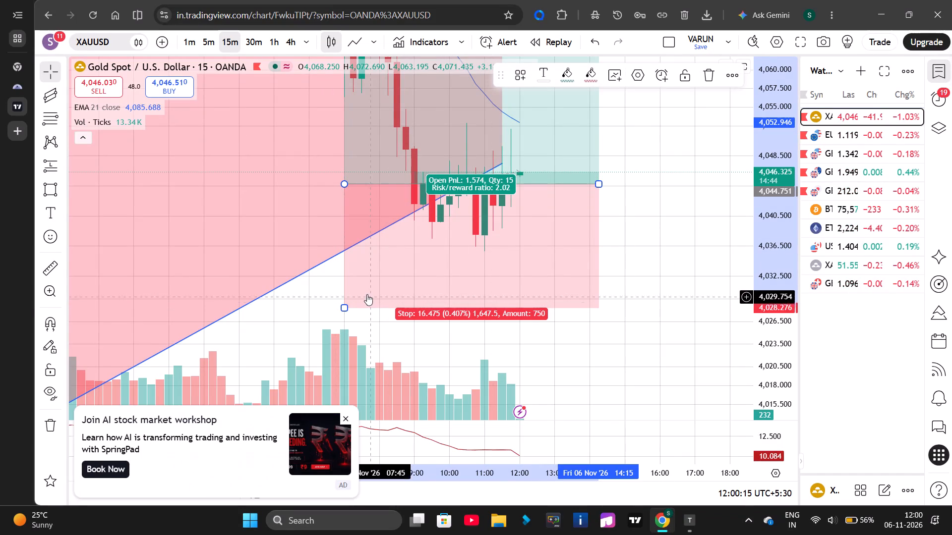
click(346, 303)
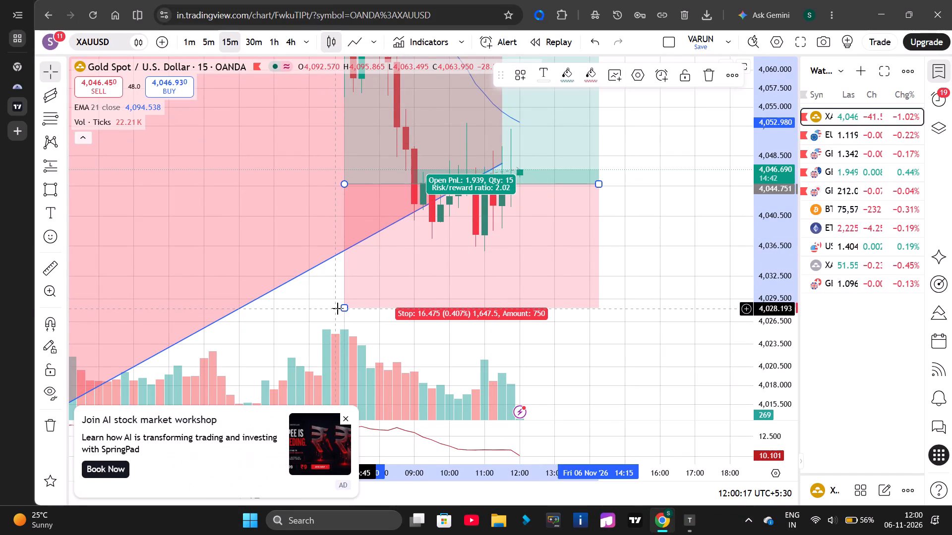
drag(342, 309, 349, 303)
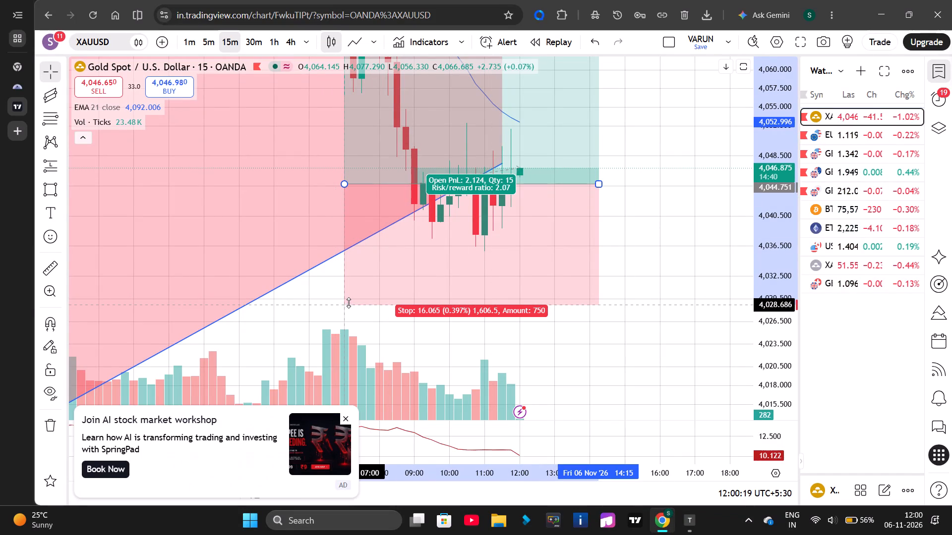
drag(349, 303, 352, 308)
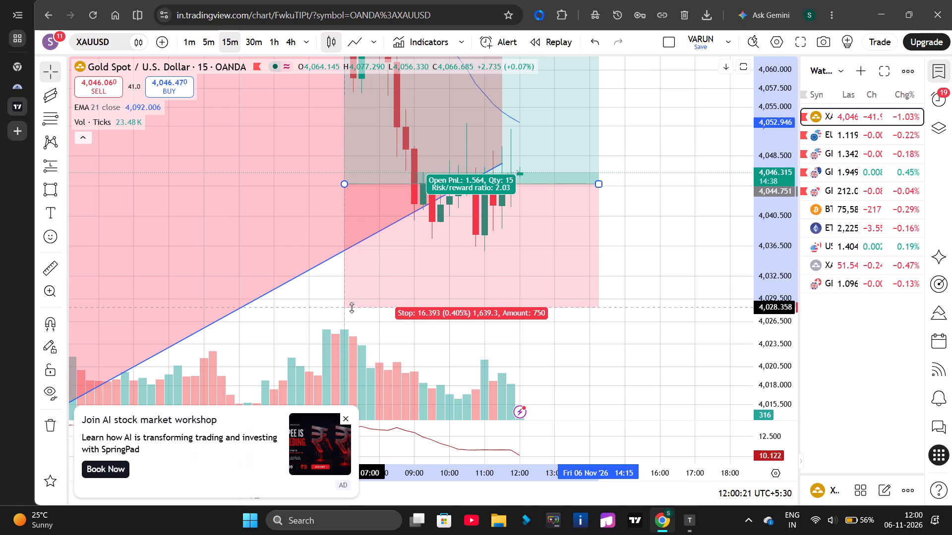
drag(352, 308, 349, 305)
scroll(781, 296, up, 7)
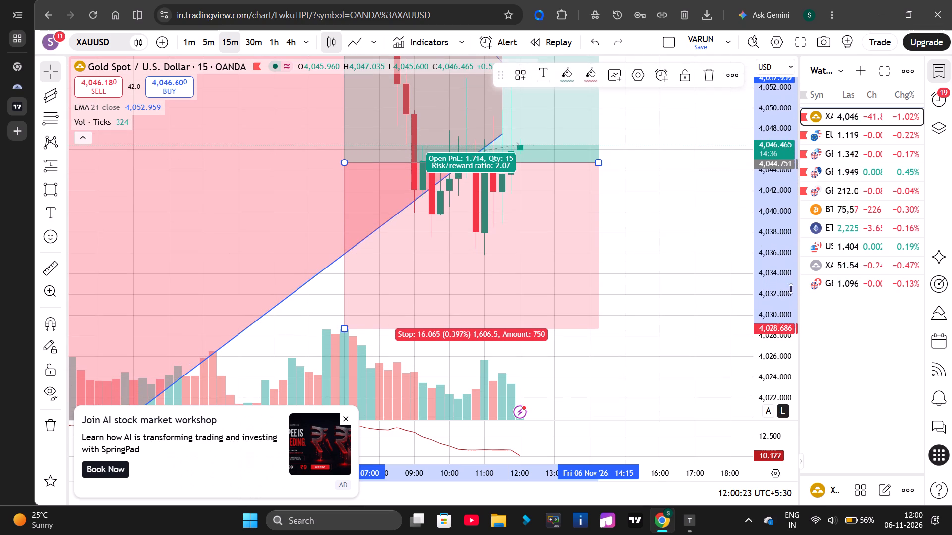
drag(714, 267, 747, 210)
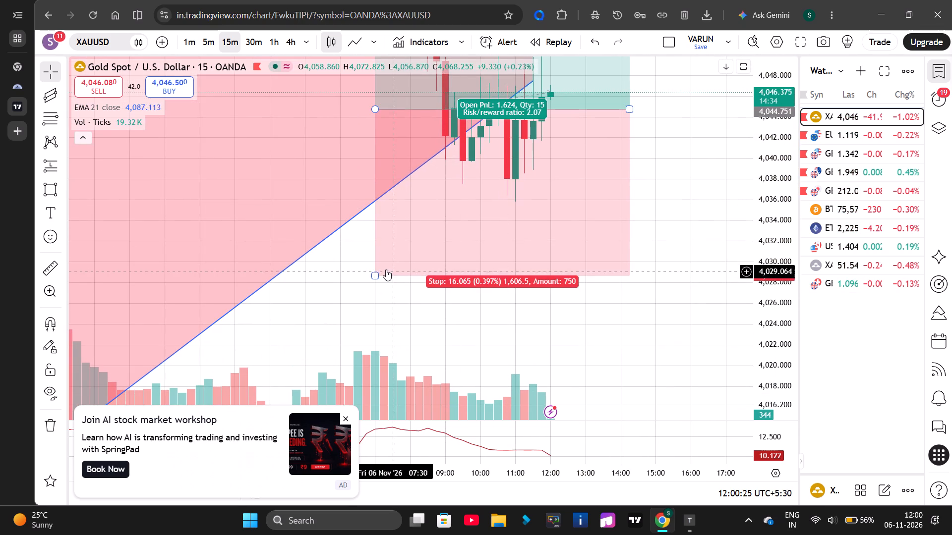
click(375, 272)
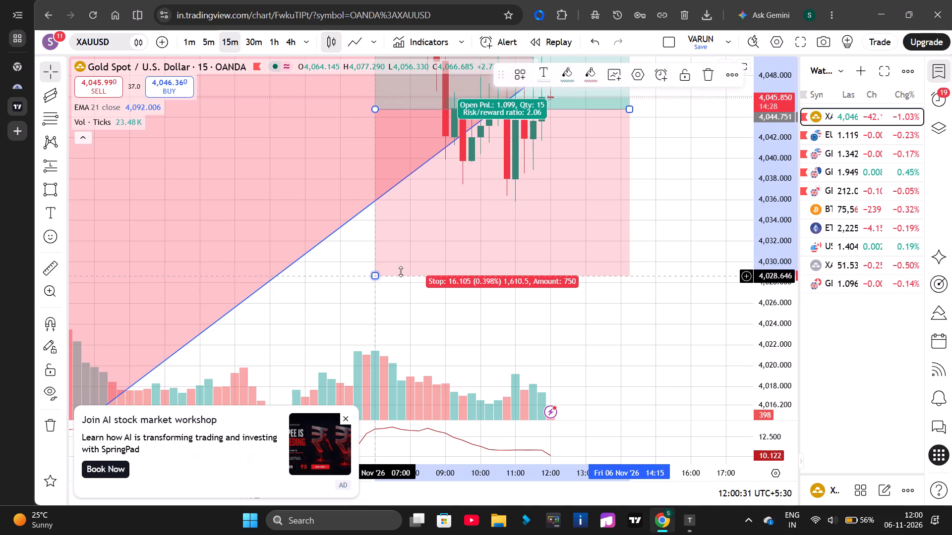
Nudge the whole long position upward in fine increments until its entry is about 4,044.93 and its stop about 4,028.82.
key(Up)
key(Up)
key(Up)
key(Up)
key(Up)
key(Up)
key(Up)
key(Up)
key(Up)
key(Up)
key(Up)
key(Up)
key(Up)
key(Up)
key(Up)
key(Up)
key(Up)
key(Up)
key(Up)
key(Up)
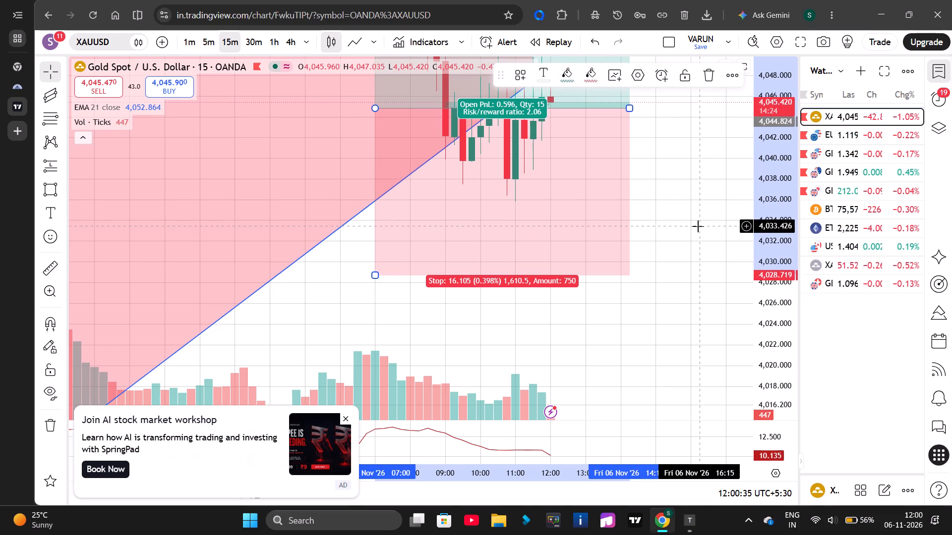
key(Up)
key(Up)
key(Up)
key(Up)
key(Up)
key(Up)
key(Up)
key(Up)
key(Up)
key(Up)
key(Up)
key(Up)
key(Up)
key(Up)
key(Up)
key(Up)
key(Up)
key(Up)
key(Up)
key(Up)
key(Up)
key(Up)
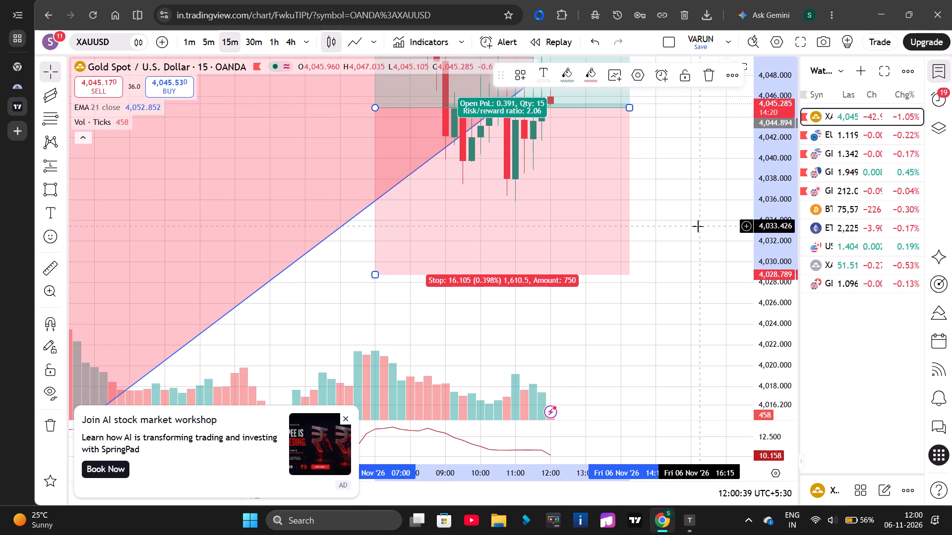
key(Up)
key(Up)
key(Up)
key(Up)
key(Up)
key(Up)
key(Up)
key(Up)
key(Up)
key(Up)
key(Up)
key(Up)
key(Up)
key(Up)
key(Up)
key(Up)
key(Up)
key(Up)
key(Up)
key(Up)
key(Up)
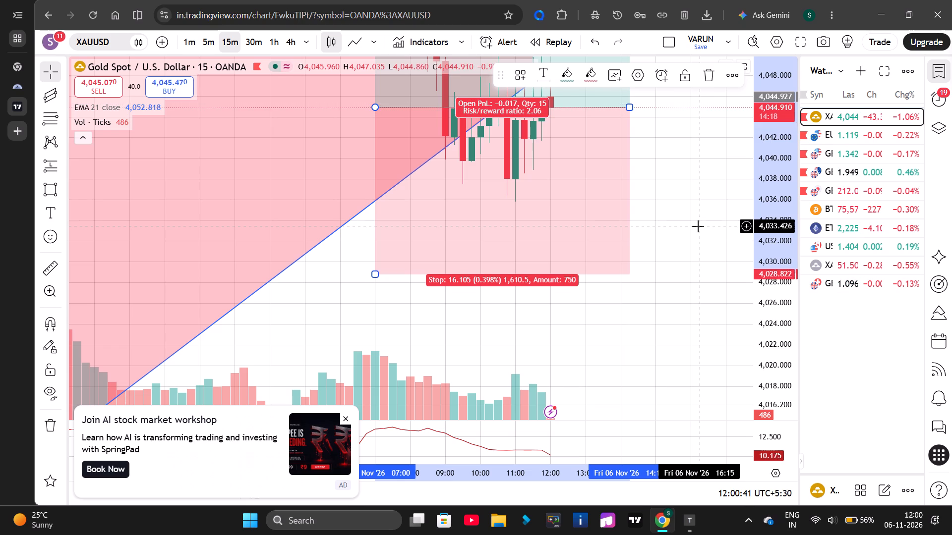
key(Down)
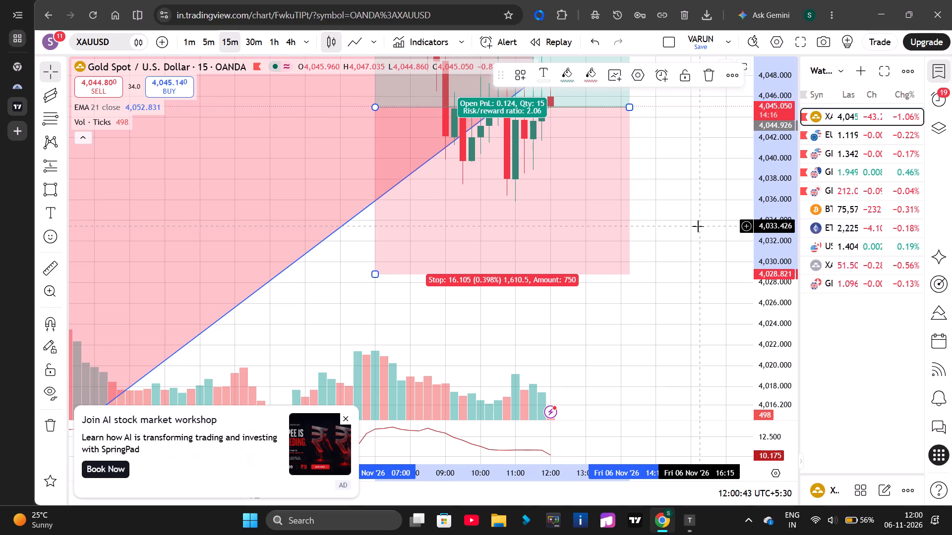
Undo the last four changes to the long position and deselect it.
key(ctrl+z)
key(ctrl+z)
key(ctrl+z)
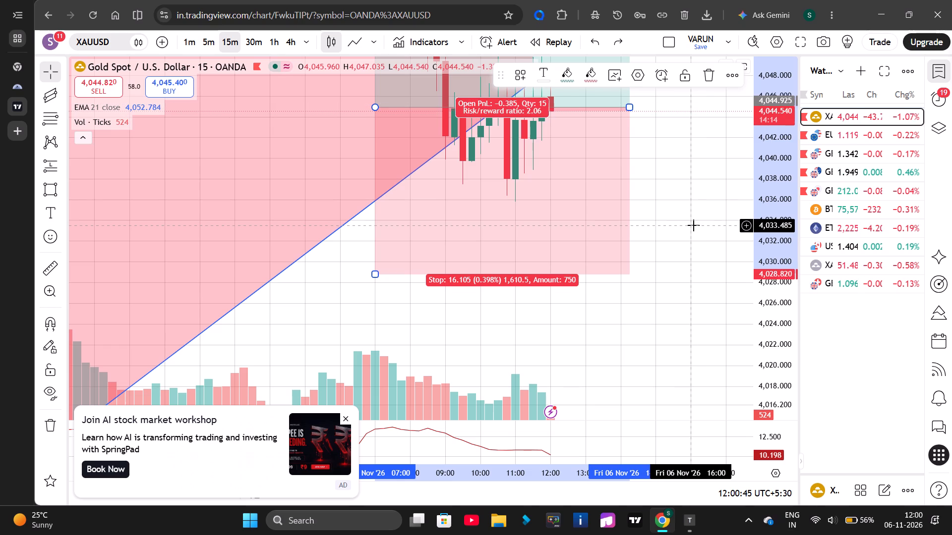
key(ctrl+z)
drag(655, 184, 651, 184)
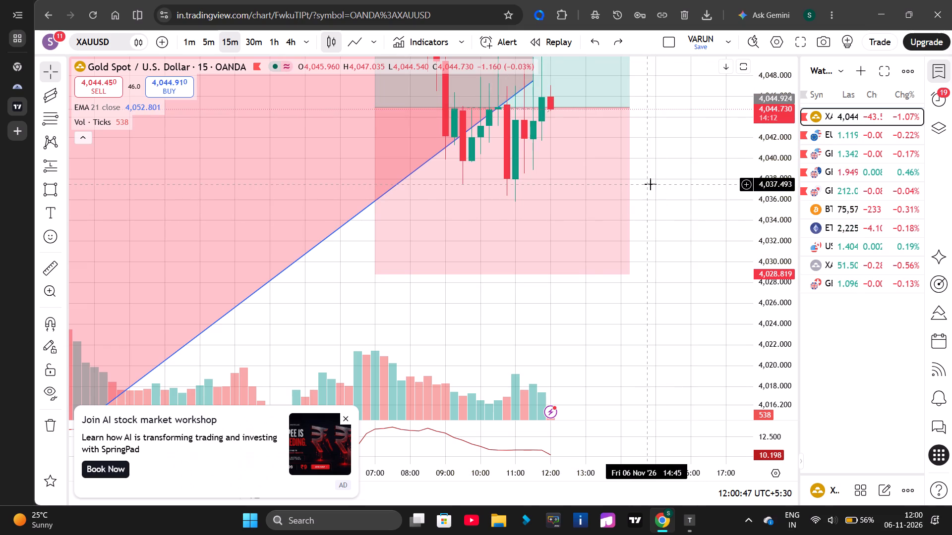
click(676, 160)
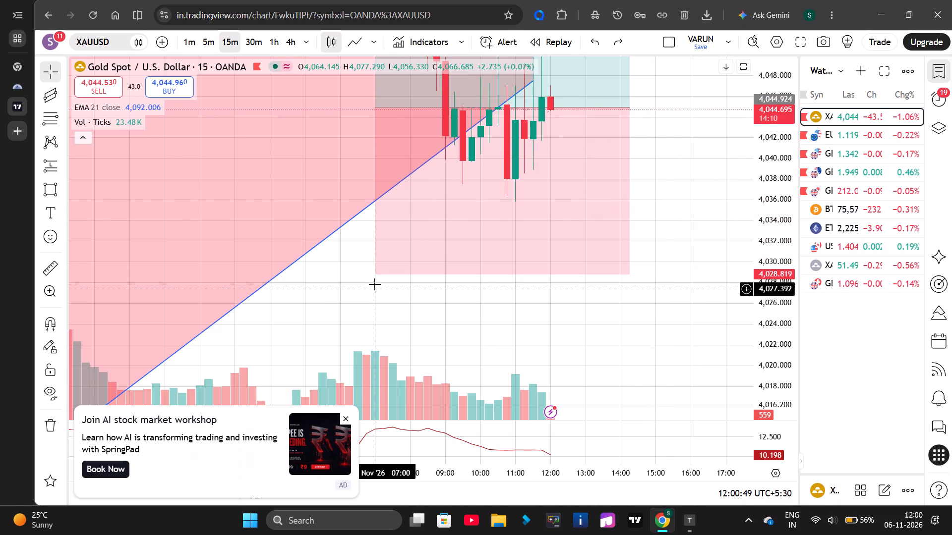
Readjust the long position's stop level to about 4,028.885 for a risk/reward ratio of about 2.07.
drag(374, 276, 370, 281)
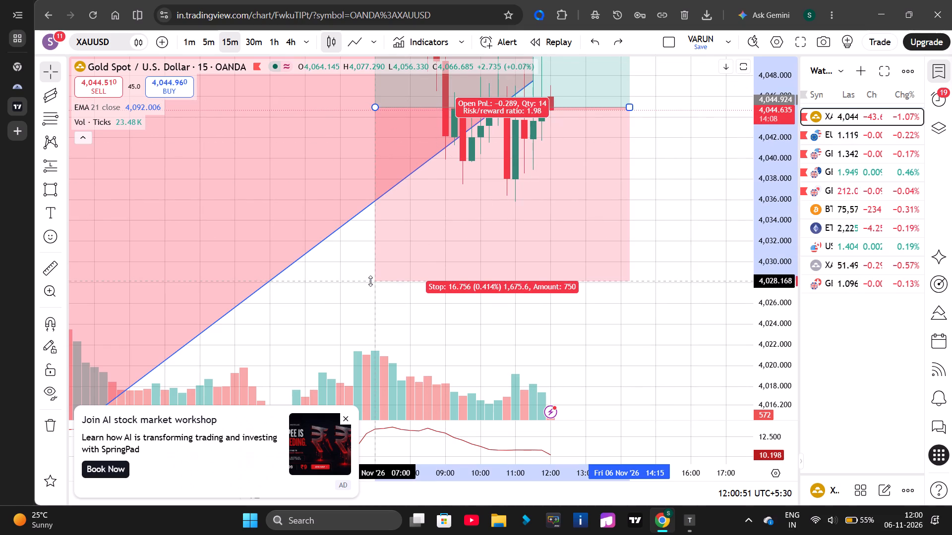
drag(370, 281, 363, 274)
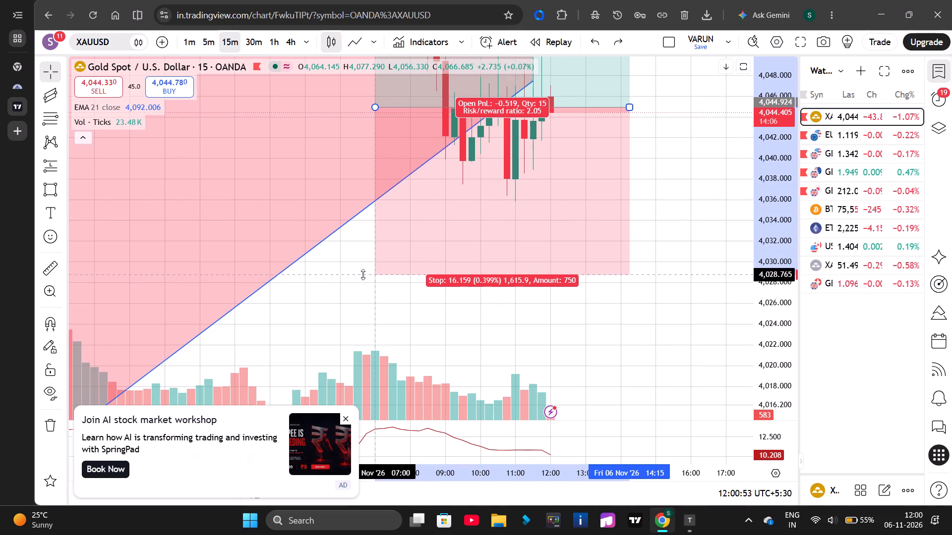
drag(363, 274, 363, 272)
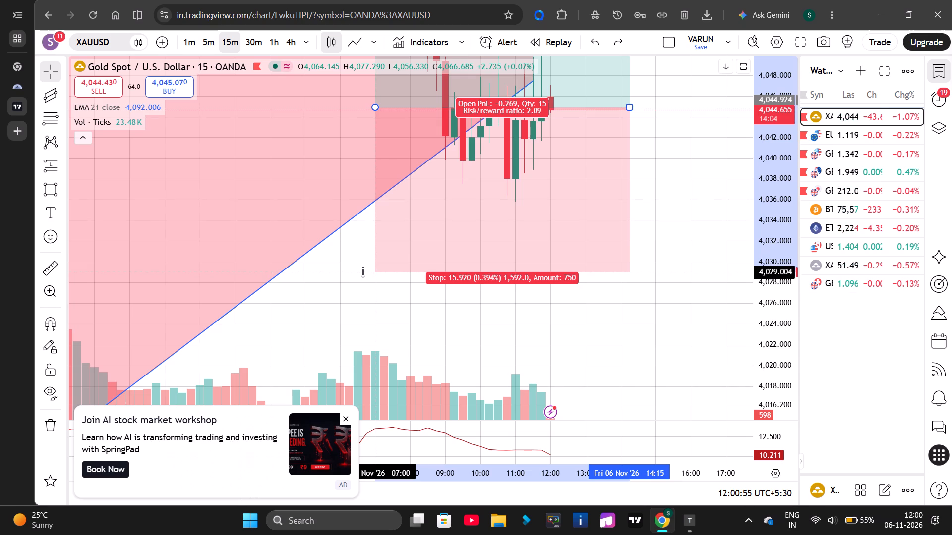
drag(363, 272, 363, 273)
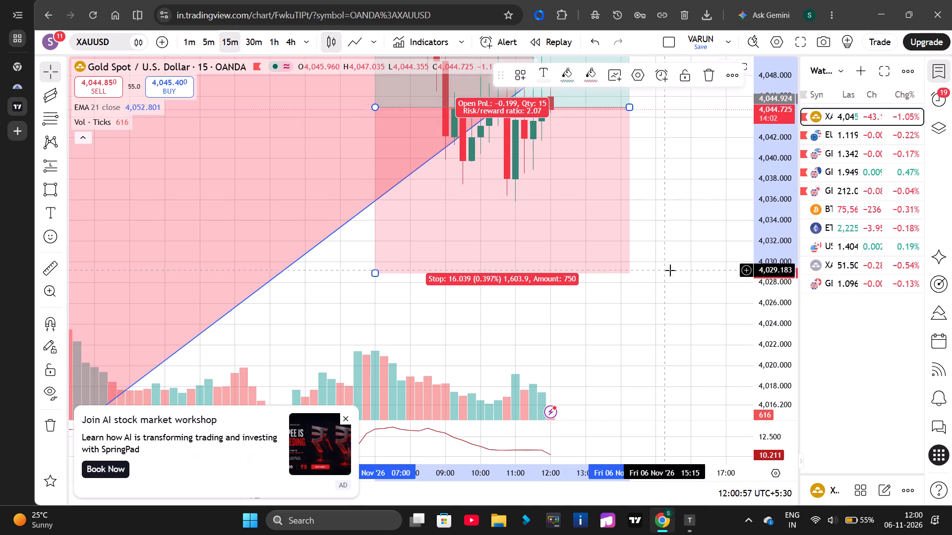
click(670, 270)
Review the long position on 15m and examine XAUUSD on the 4h timeframe against the regression channel, horizontal levels and purple zone.
drag(647, 243, 630, 446)
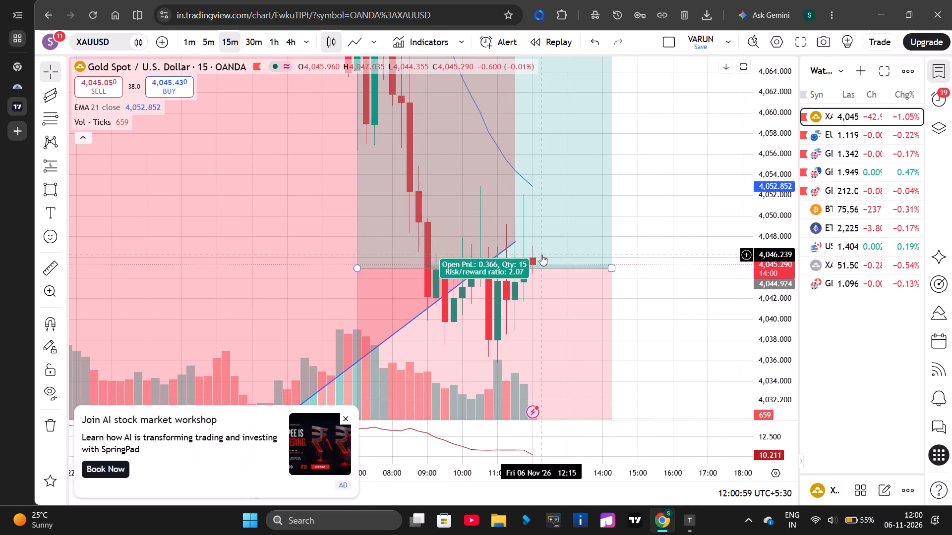
scroll(778, 229, down, 14)
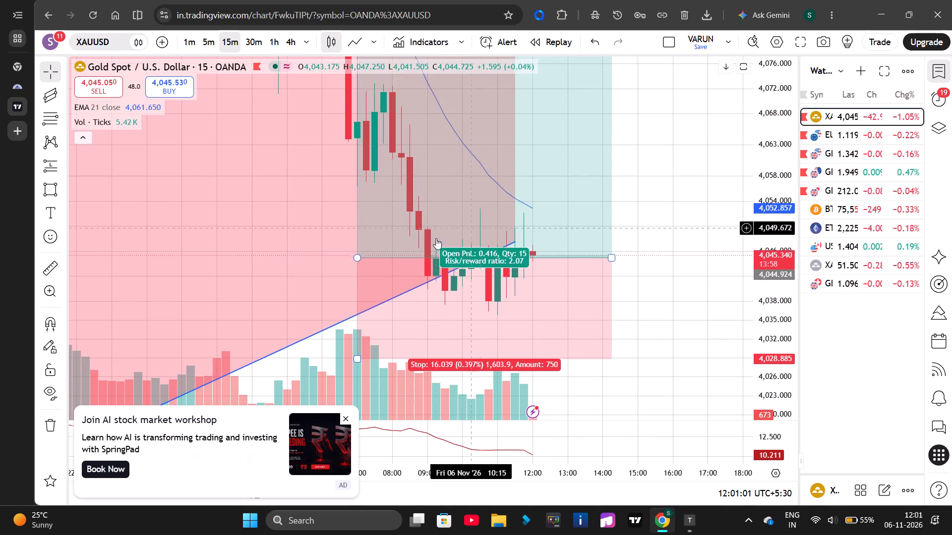
click(705, 289)
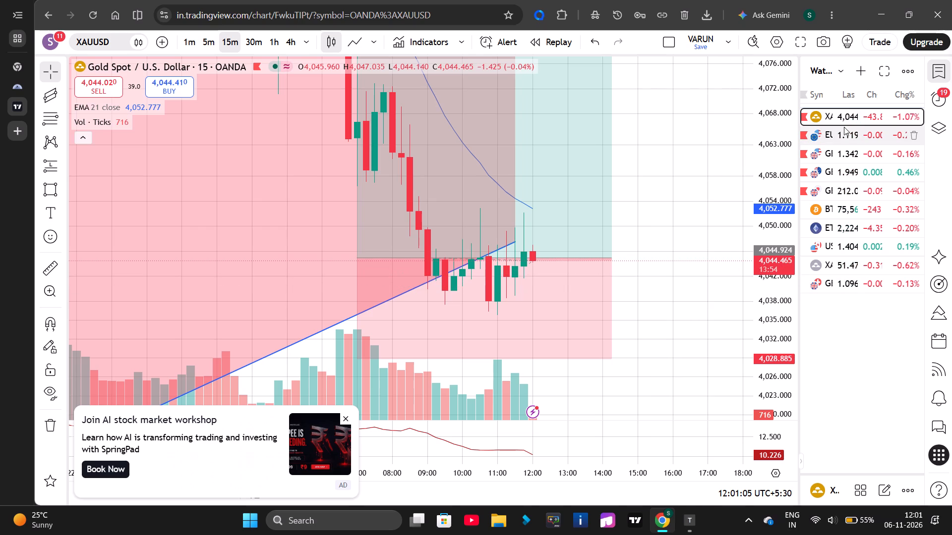
click(295, 46)
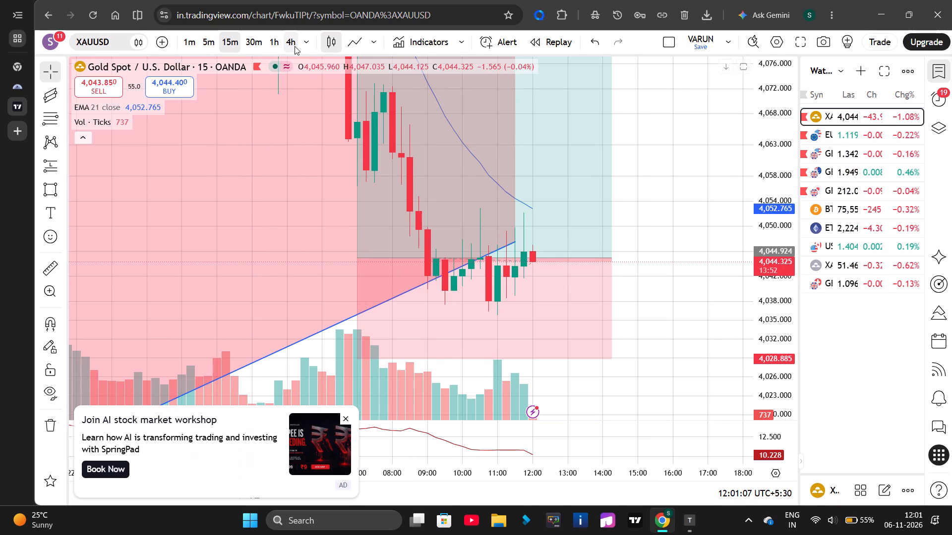
click(472, 454)
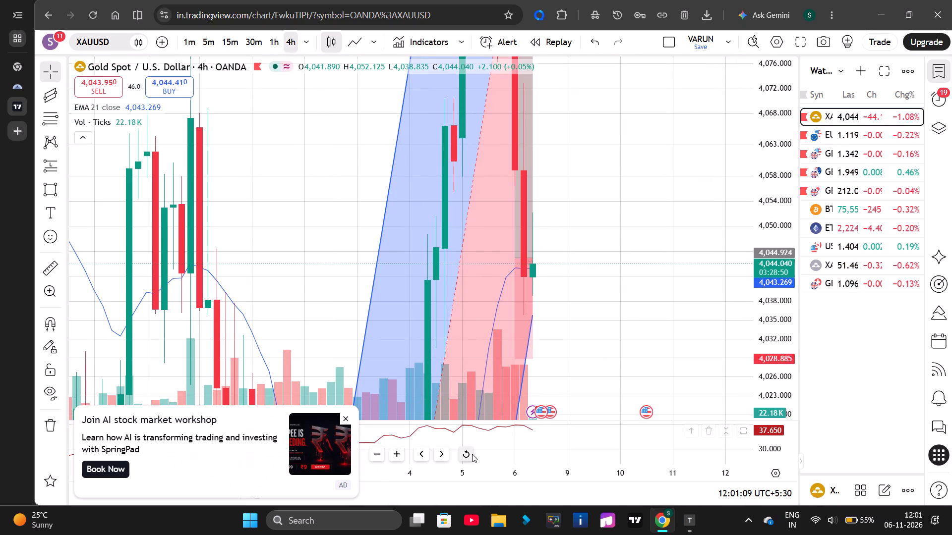
drag(515, 314, 337, 284)
scroll(777, 212, down, 9)
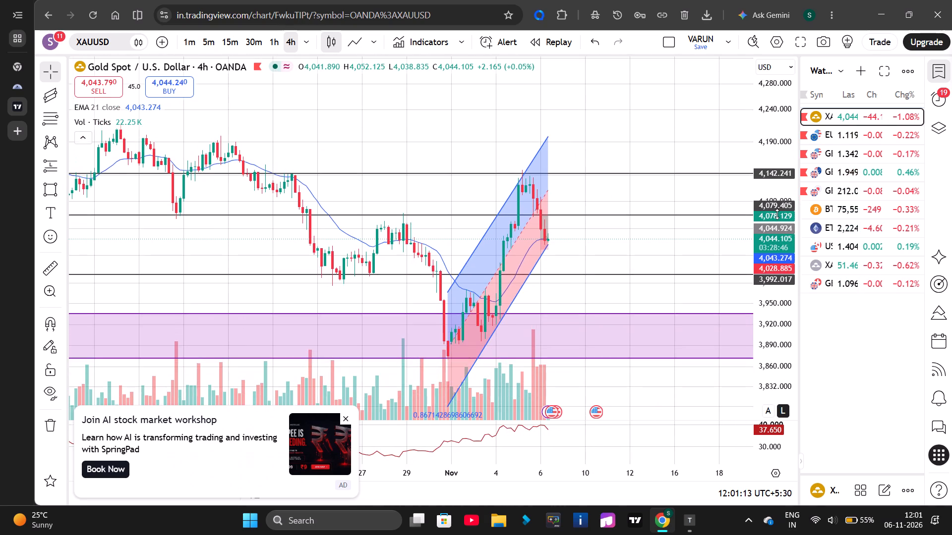
scroll(777, 214, down, 18)
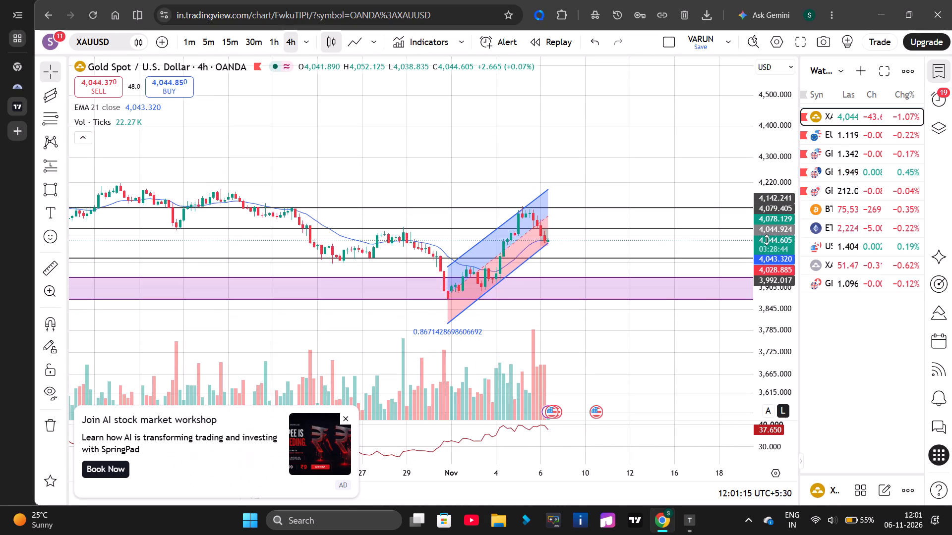
scroll(767, 240, up, 5)
scroll(441, 302, up, 8)
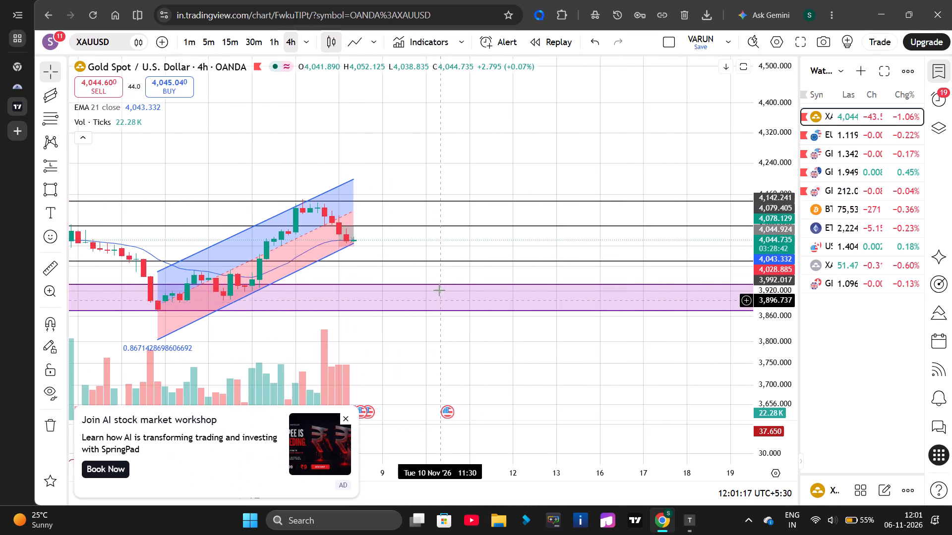
drag(431, 273, 477, 278)
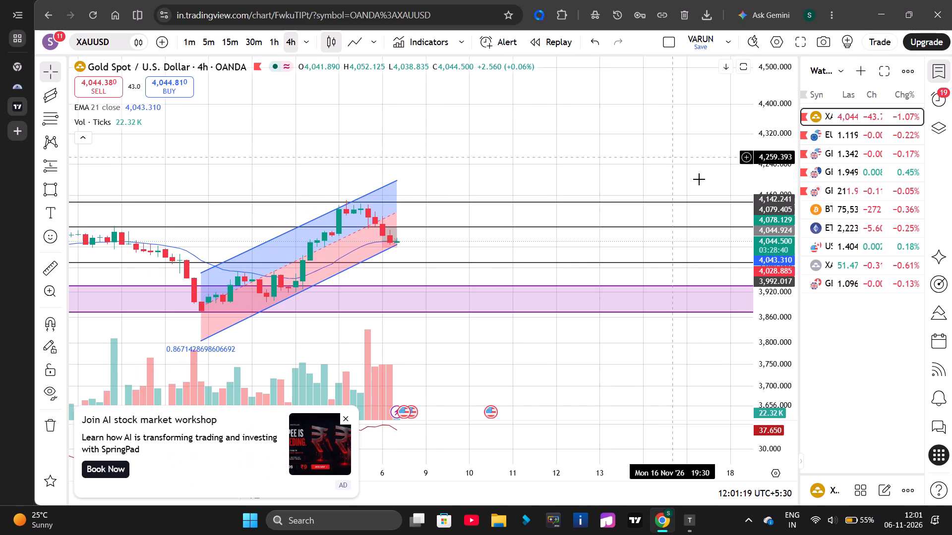
Examine XAUUSD on the 1h timeframe, comparing recent price history with the regression channel, zone and horizontal levels.
click(281, 43)
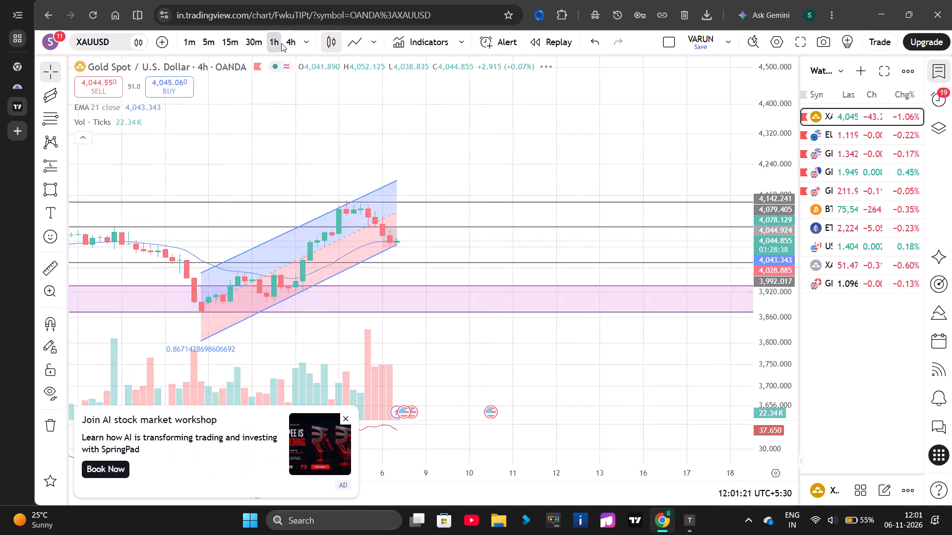
click(471, 452)
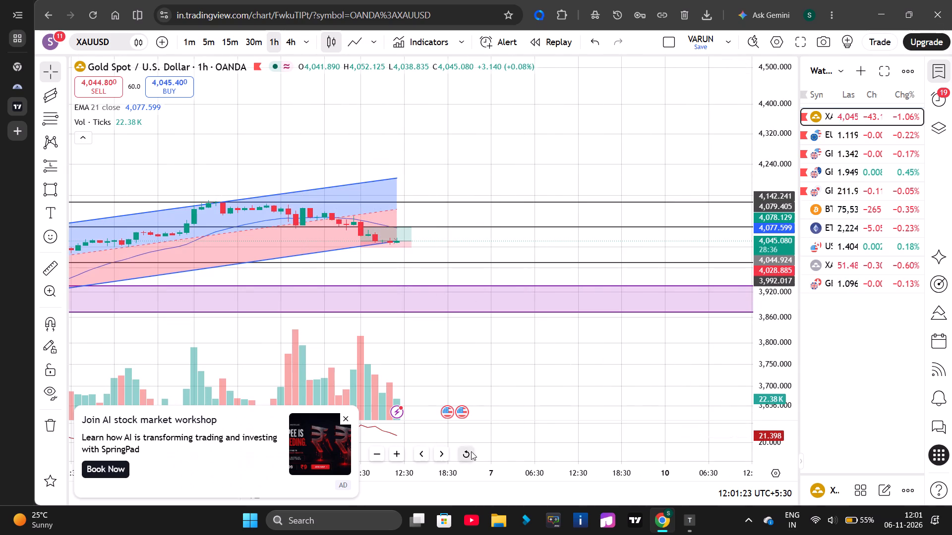
scroll(476, 316, down, 8)
scroll(751, 138, down, 5)
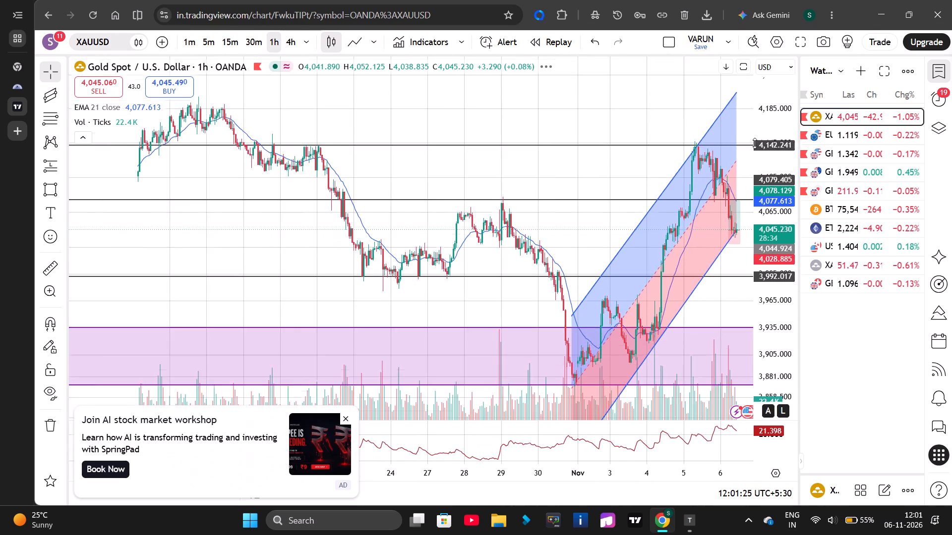
scroll(755, 143, down, 14)
scroll(784, 134, down, 7)
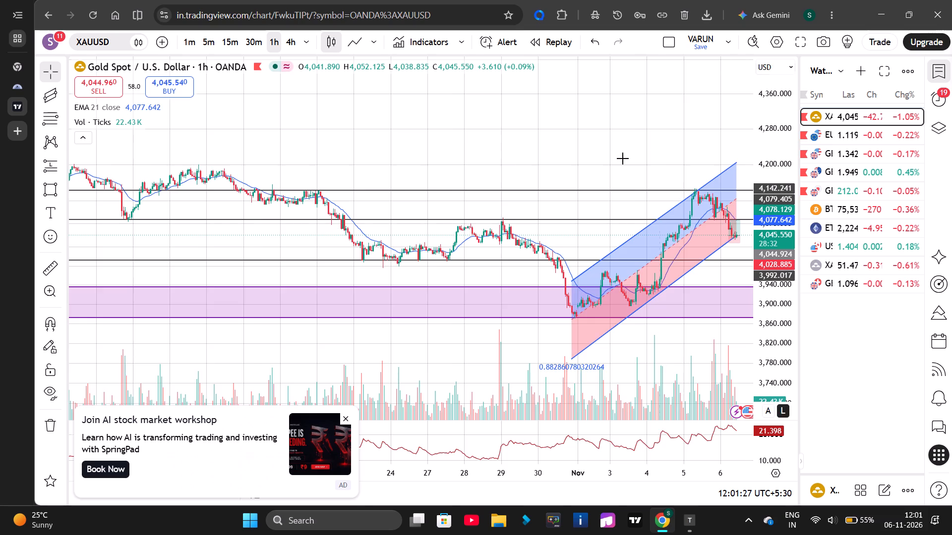
scroll(369, 168, down, 6)
Change the 1h XAUUSD chart from candles to a line chart.
click(362, 48)
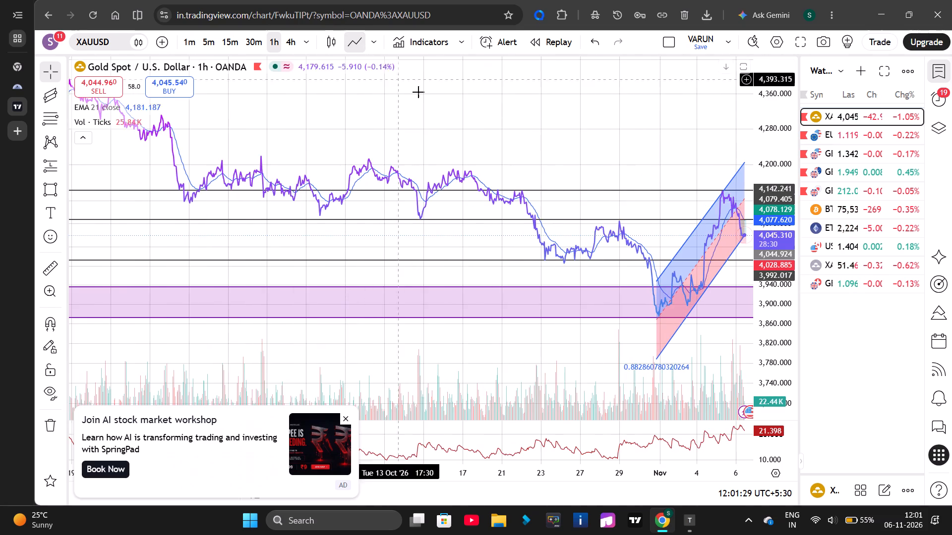
Add a horizontal line at 4,215.336 above the existing levels on the 1h XAUUSD chart and lock it.
scroll(420, 95, down, 2)
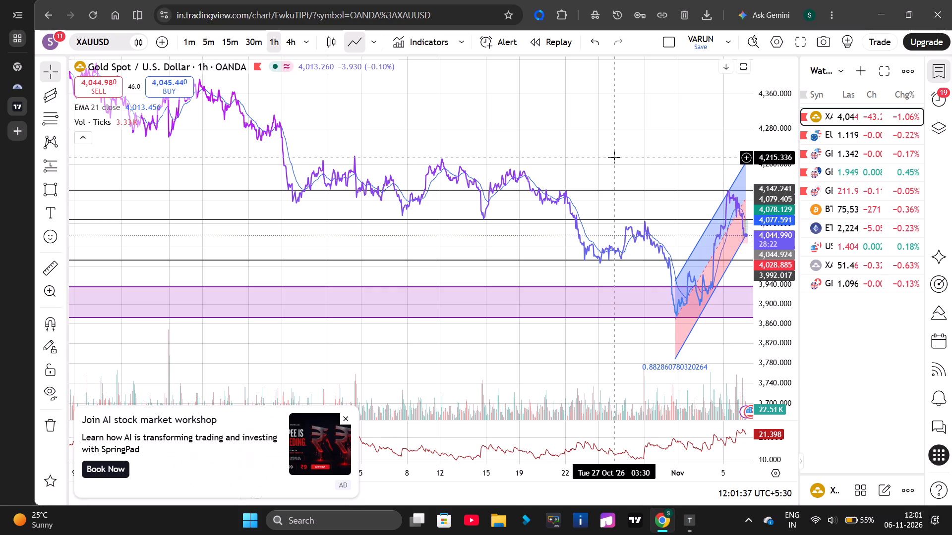
key(alt+h)
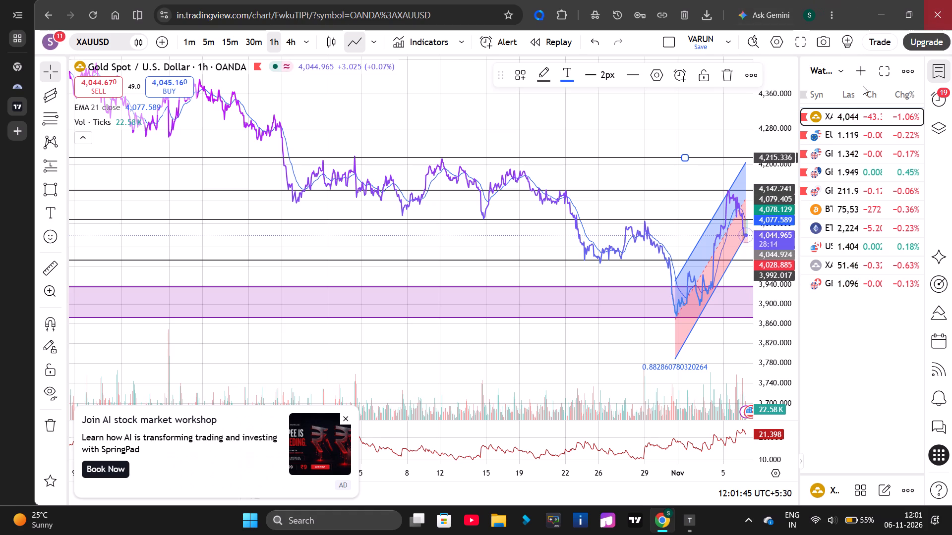
click(699, 75)
drag(535, 127, 523, 130)
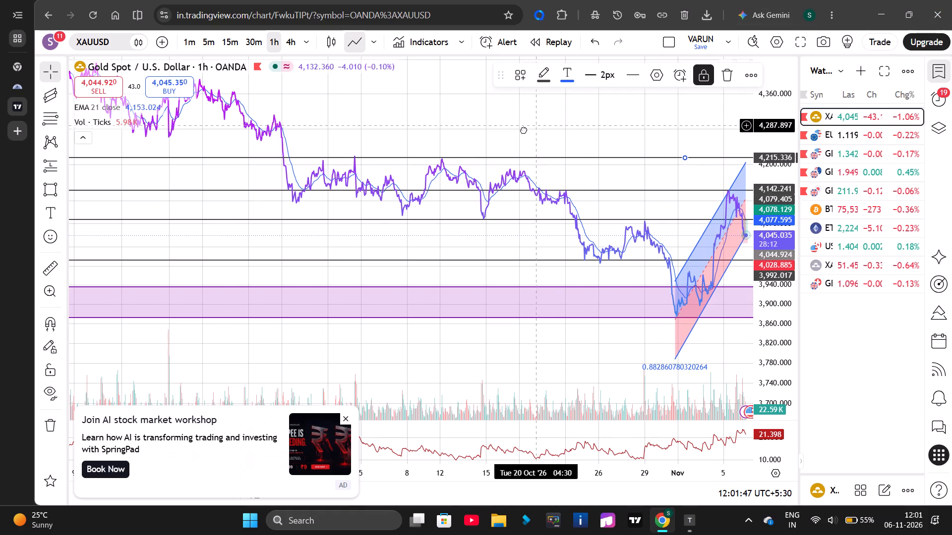
drag(523, 130, 522, 130)
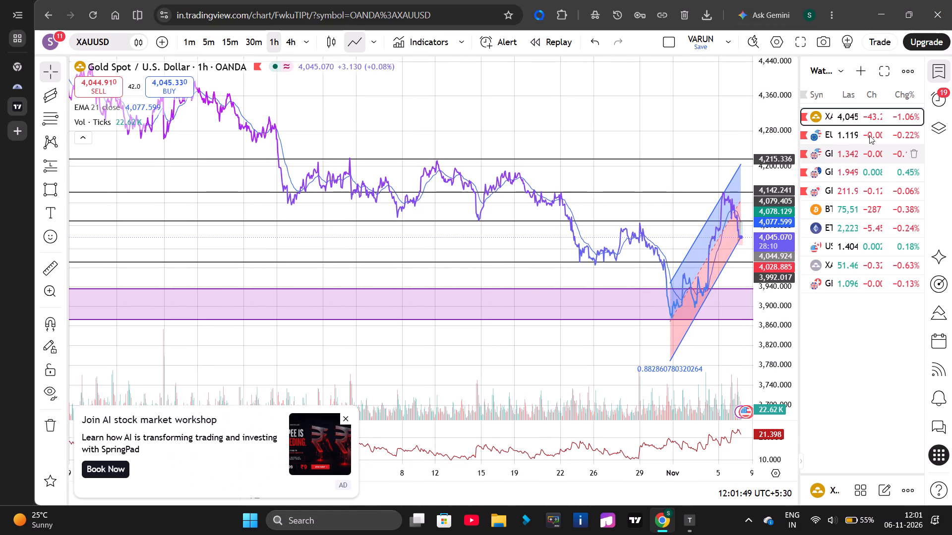
Open EURUSD from the watchlist on the 4h timeframe and bring its price history since early in the year into view.
click(861, 133)
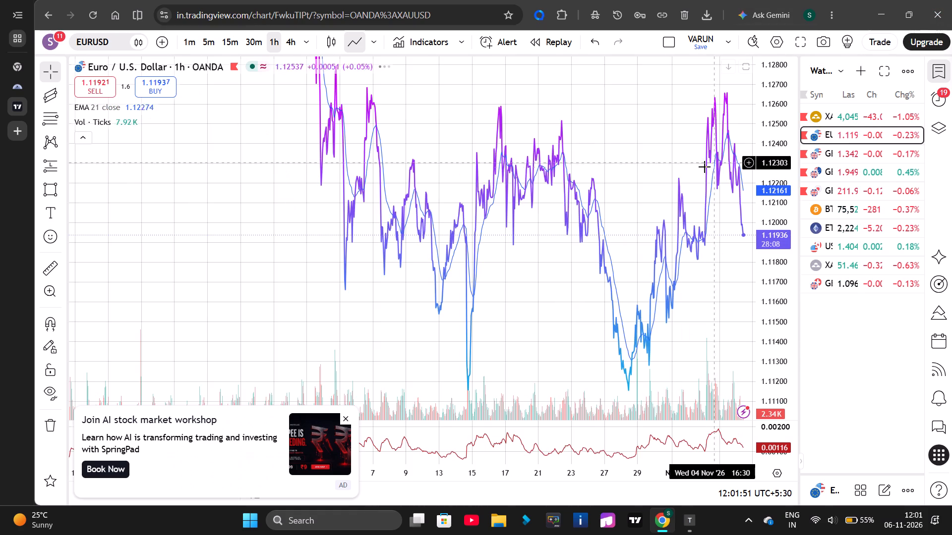
scroll(595, 196, up, 3)
scroll(592, 196, down, 6)
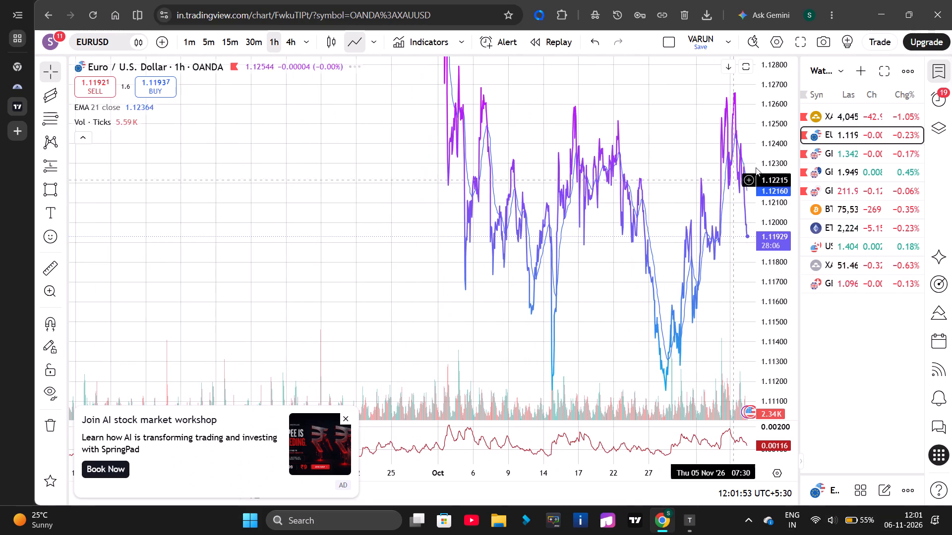
click(288, 42)
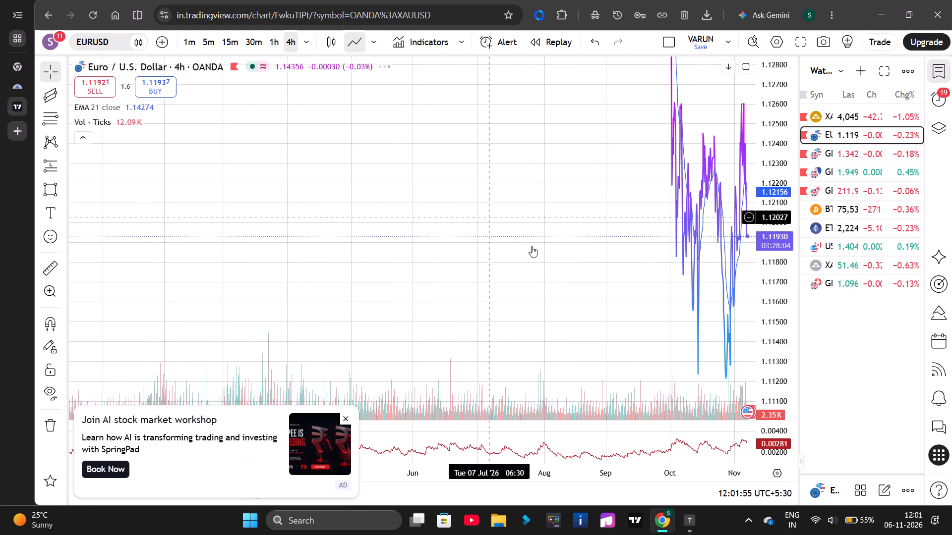
scroll(773, 190, down, 14)
scroll(630, 173, down, 6)
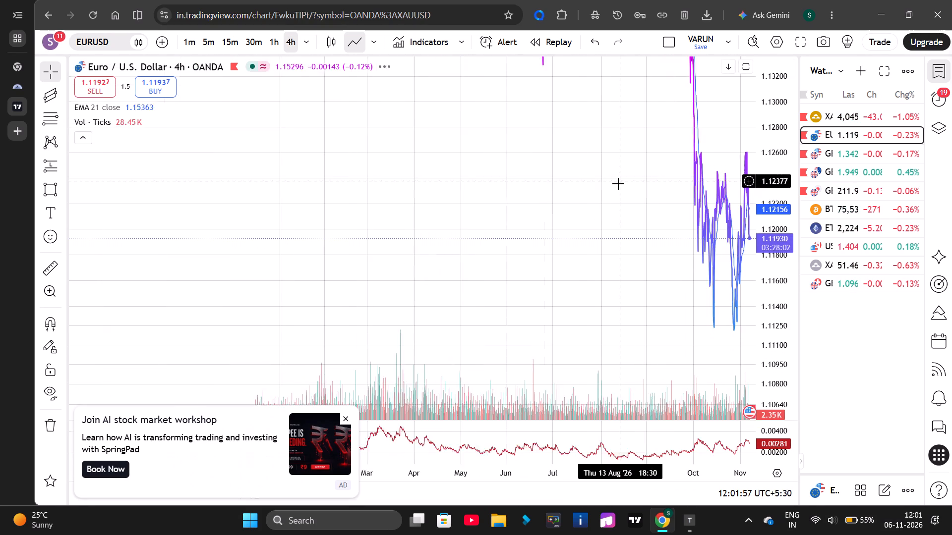
scroll(618, 184, down, 2)
scroll(755, 171, down, 20)
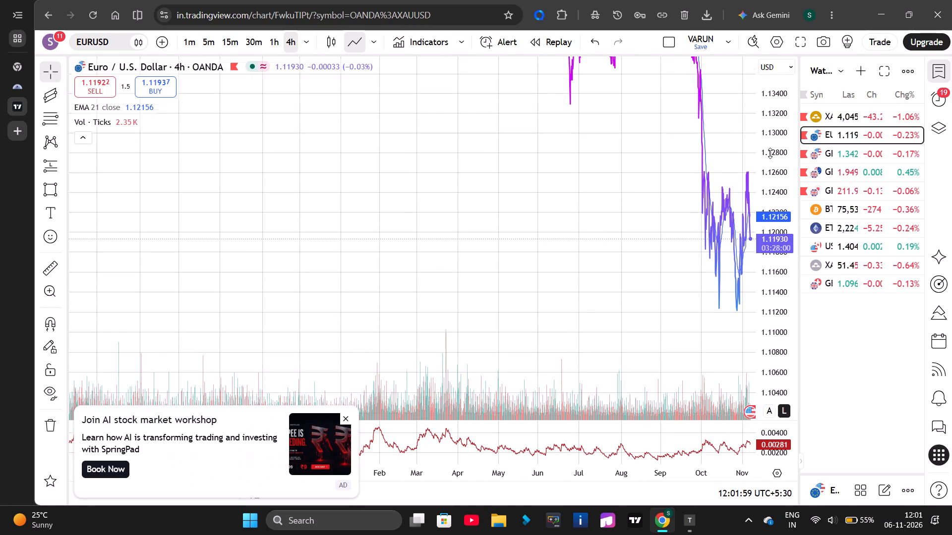
scroll(770, 153, down, 20)
scroll(770, 153, down, 19)
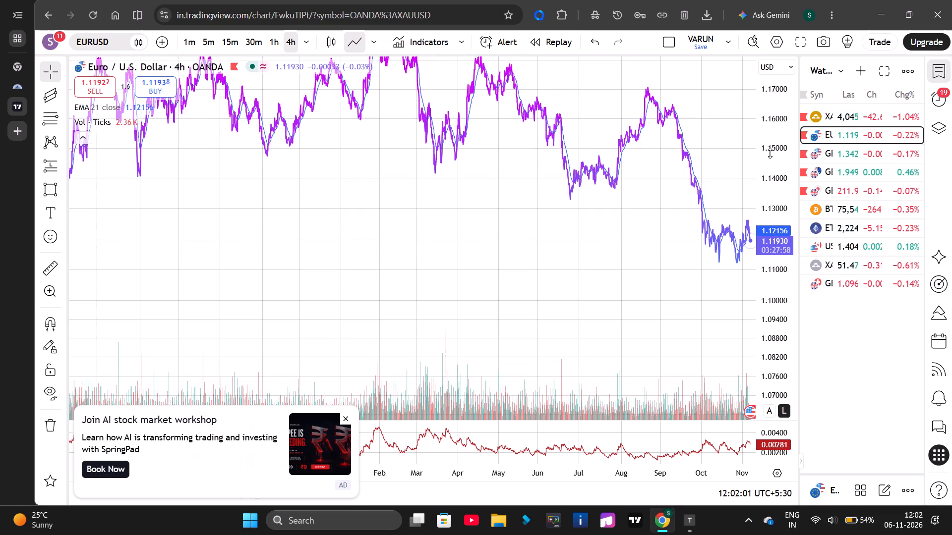
Draw a rectangle zone from about 1.20509 to 1.19780 over the highest peak on the 4h EURUSD chart and lock it.
scroll(770, 153, down, 12)
scroll(496, 168, down, 7)
drag(491, 180, 491, 210)
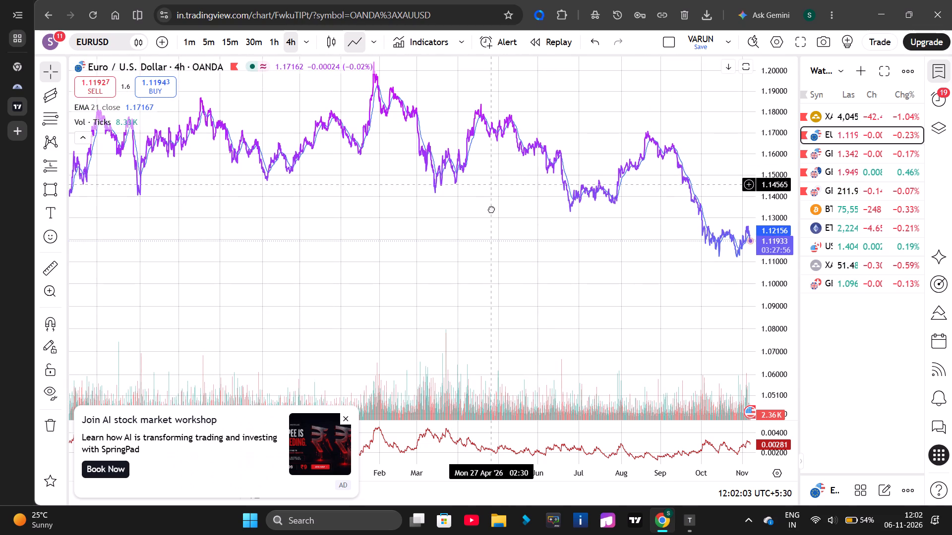
drag(491, 210, 487, 241)
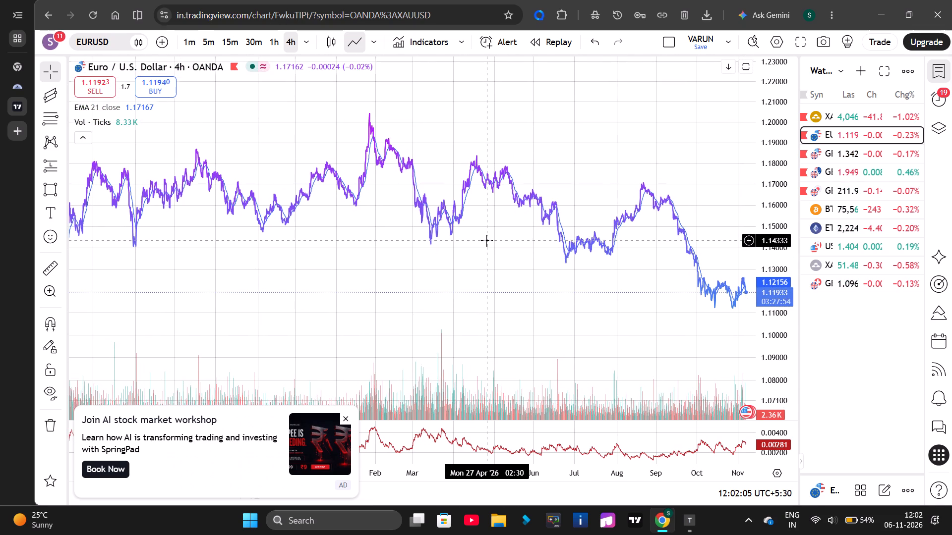
click(48, 199)
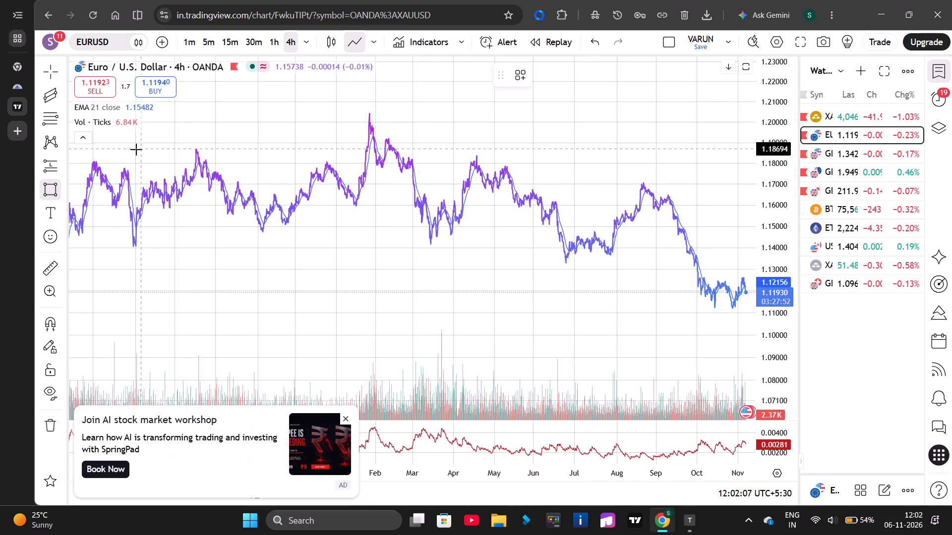
click(180, 111)
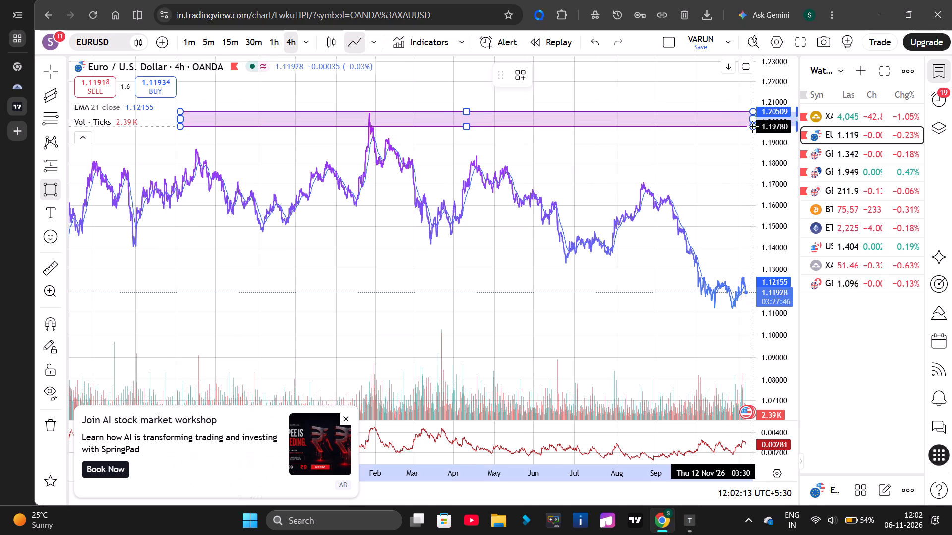
click(753, 127)
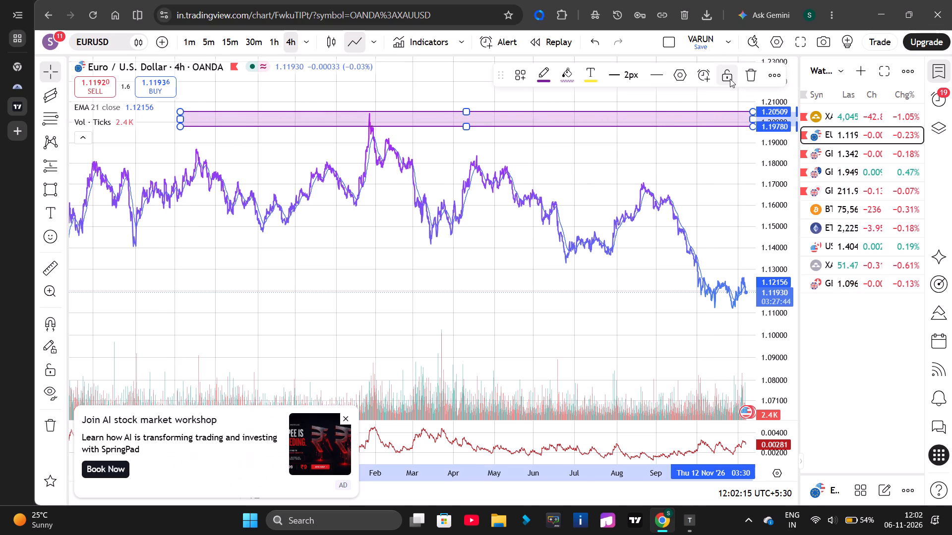
click(730, 79)
Draw a rectangle zone from about 1.11253 to 1.11591 along the recent lows on the 4h EURUSD chart and lock it.
drag(617, 159, 597, 130)
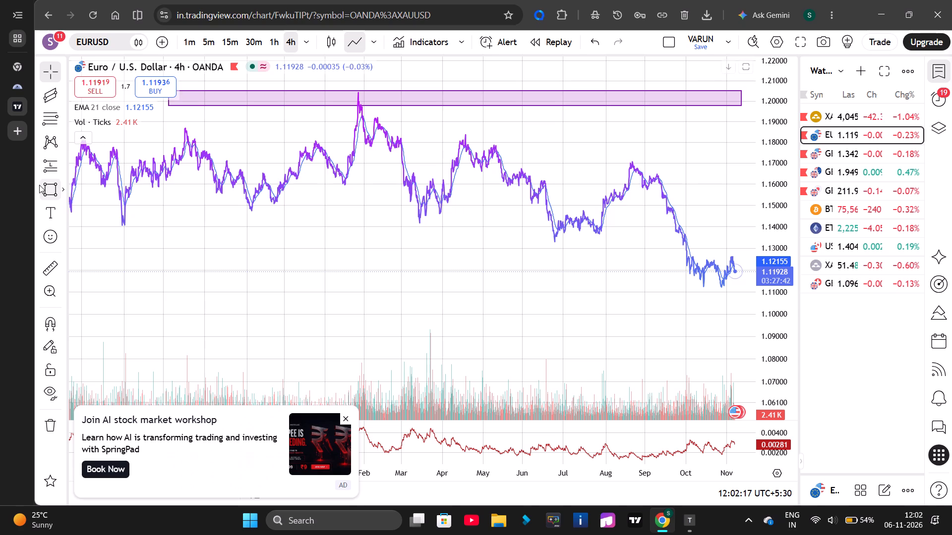
click(44, 193)
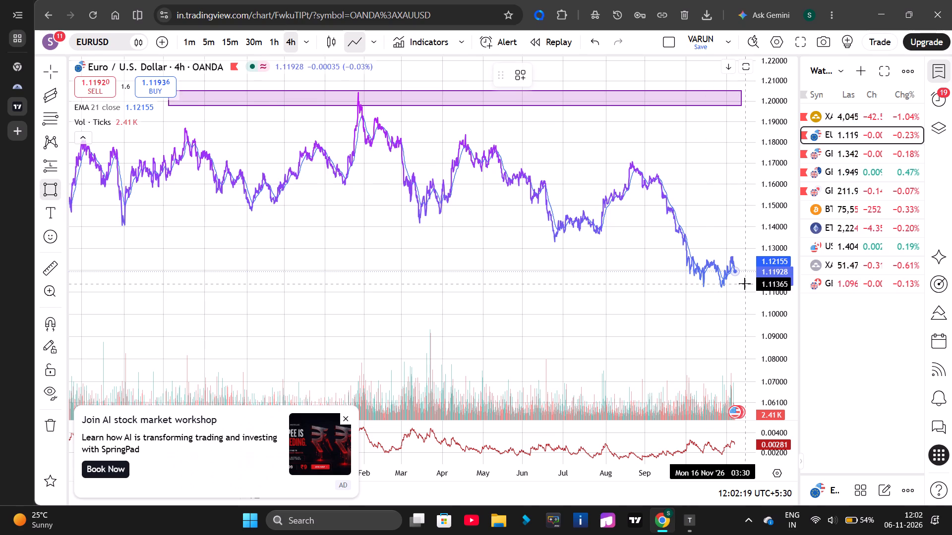
click(742, 286)
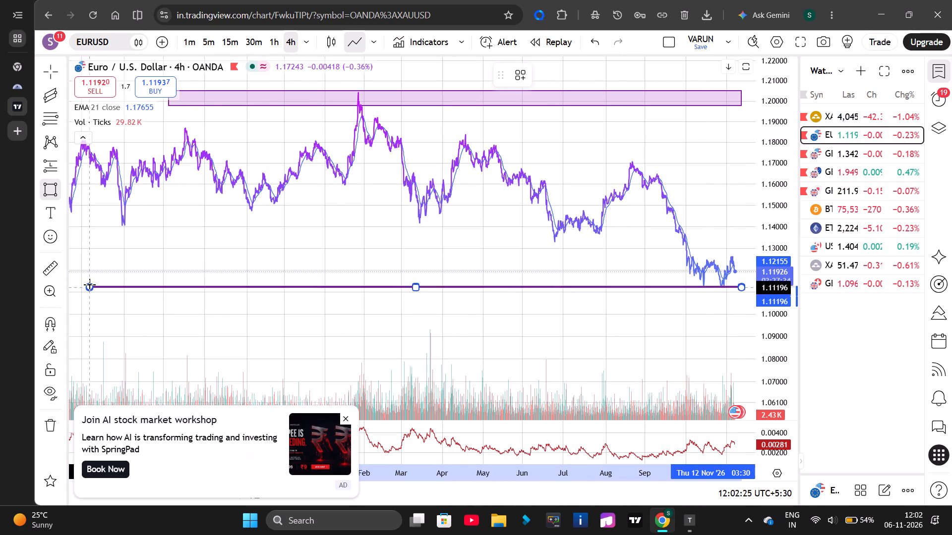
click(90, 279)
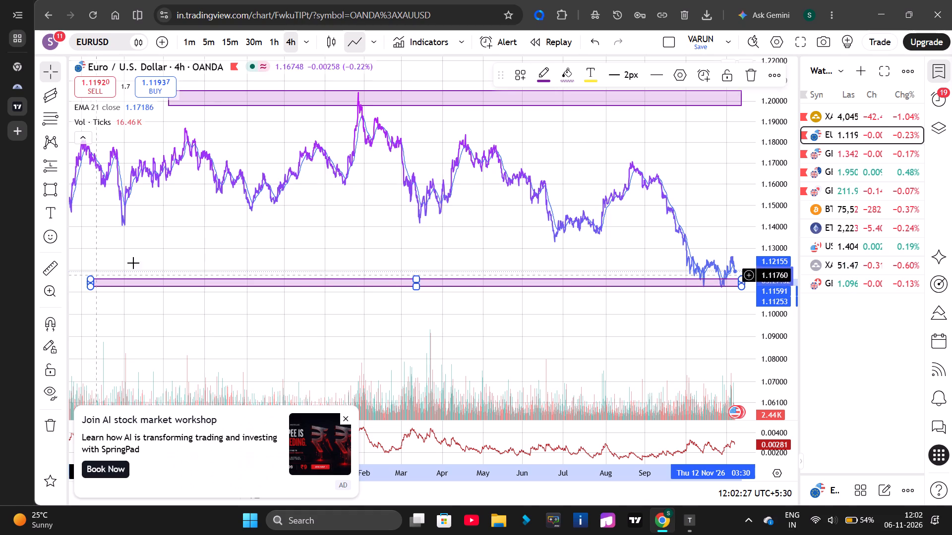
click(723, 77)
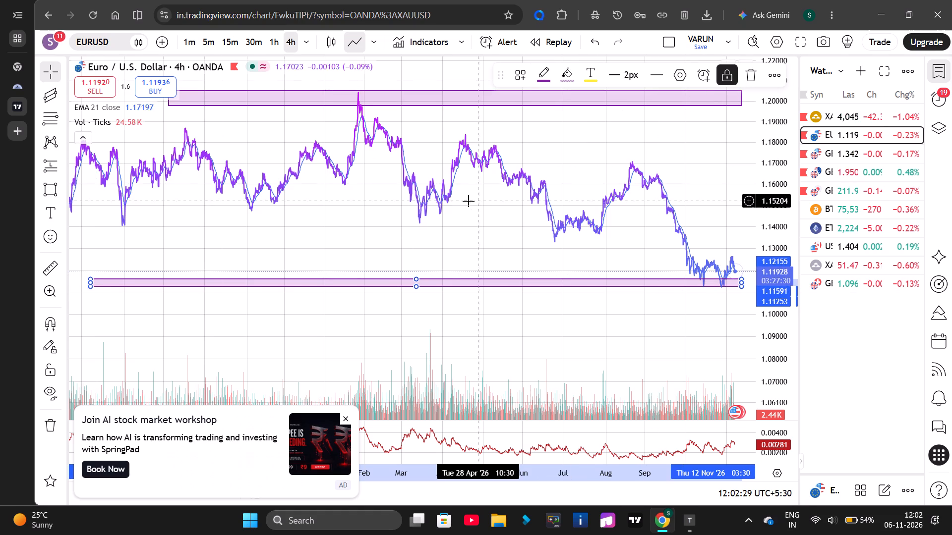
click(469, 201)
On the 1h EURUSD timeframe, add a horizontal line at 1.12664 along the October and November highs and lock it.
click(270, 47)
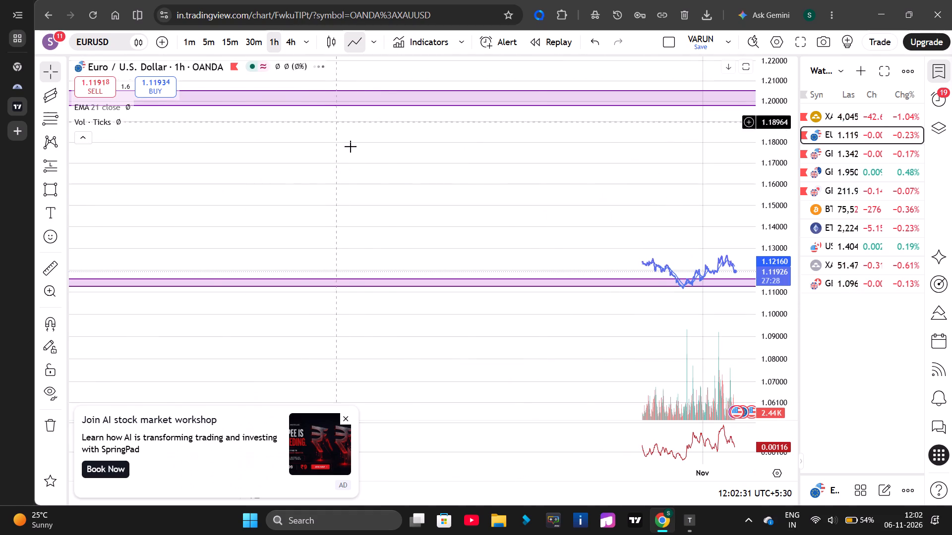
click(347, 418)
scroll(676, 323, up, 3)
scroll(782, 265, up, 3)
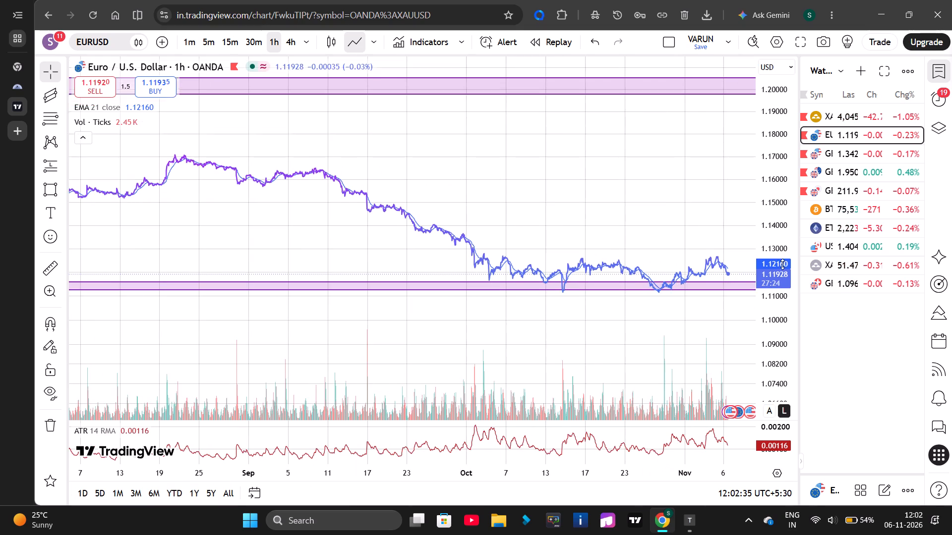
scroll(782, 264, up, 16)
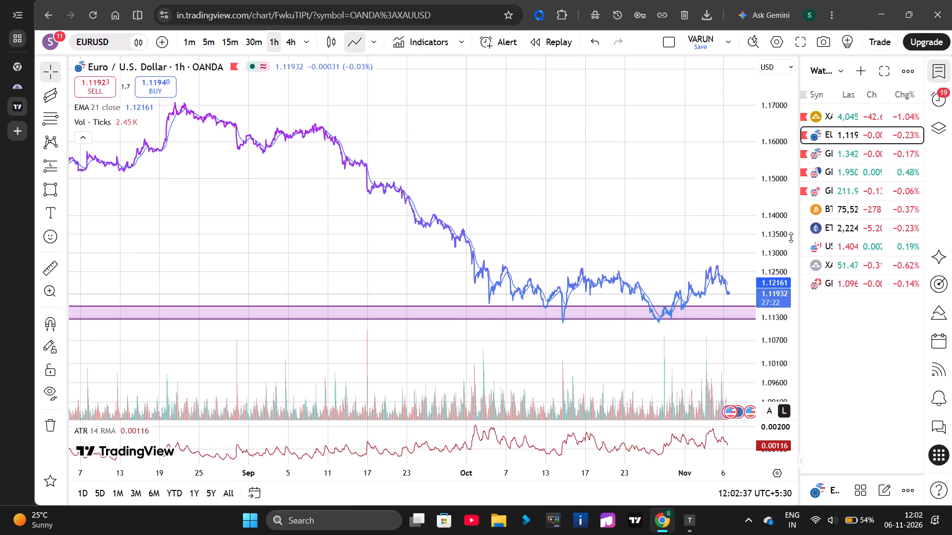
scroll(791, 237, up, 1)
scroll(781, 276, up, 5)
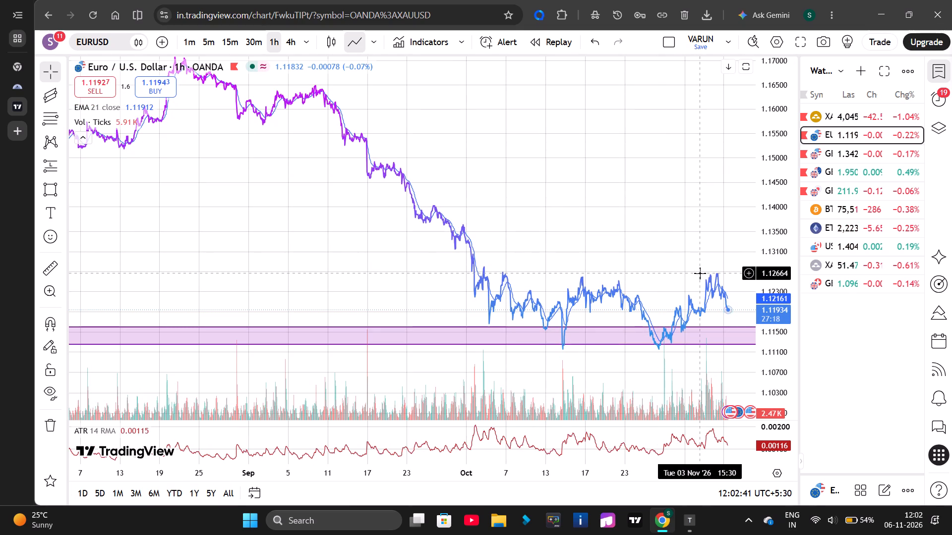
key(alt+h)
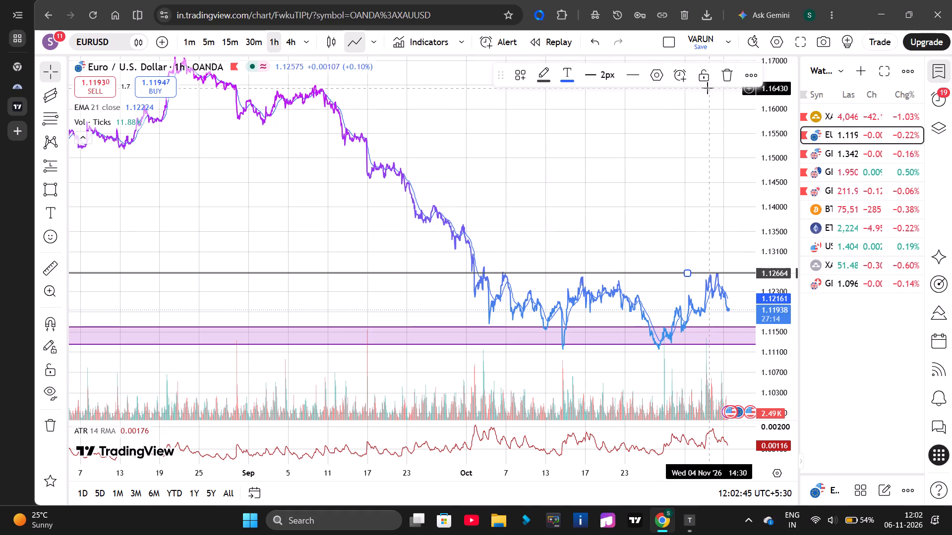
click(704, 84)
Add a horizontal line at 1.11812 just above the lower zone on the 1h EURUSD chart and lock it.
drag(670, 222, 646, 197)
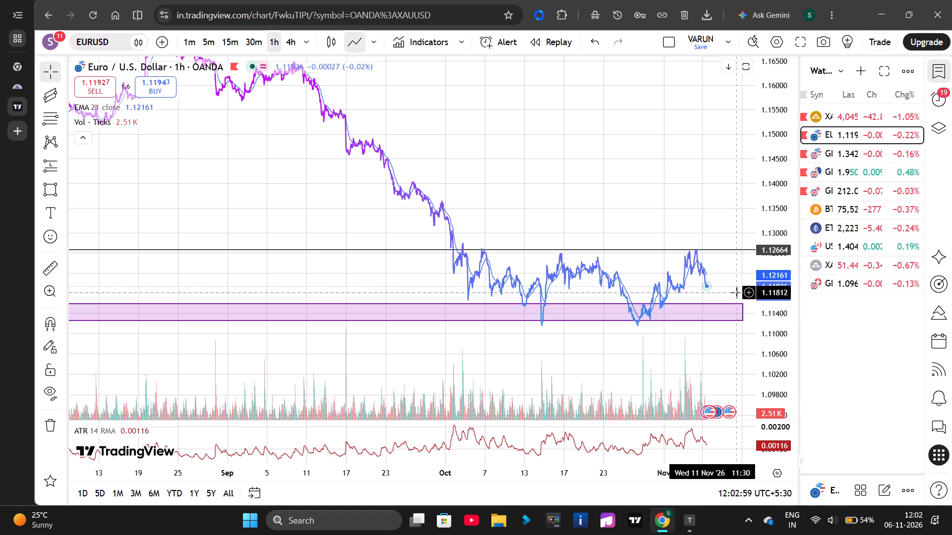
key(alt+h)
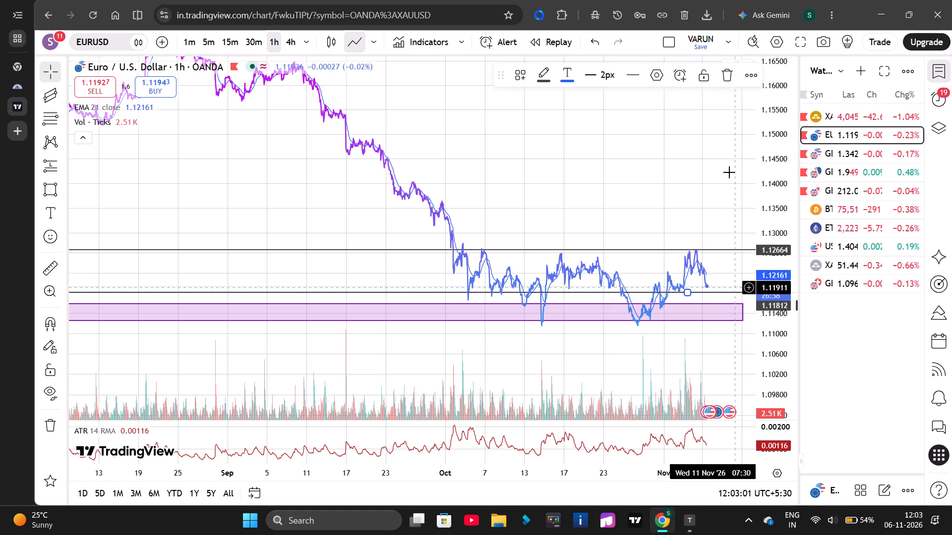
click(711, 80)
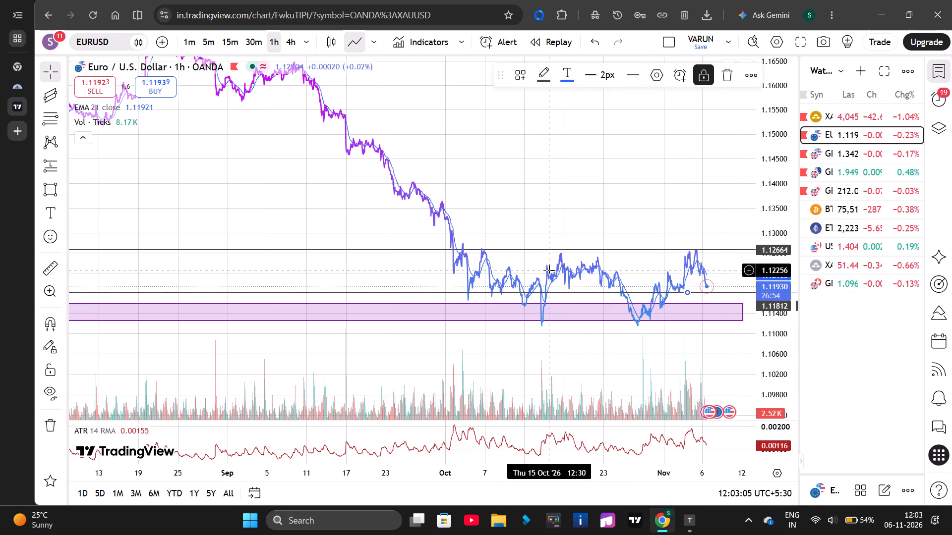
Add a horizontal line at 1.13681 above the existing levels on the 1h EURUSD chart and lock it.
drag(599, 198, 595, 266)
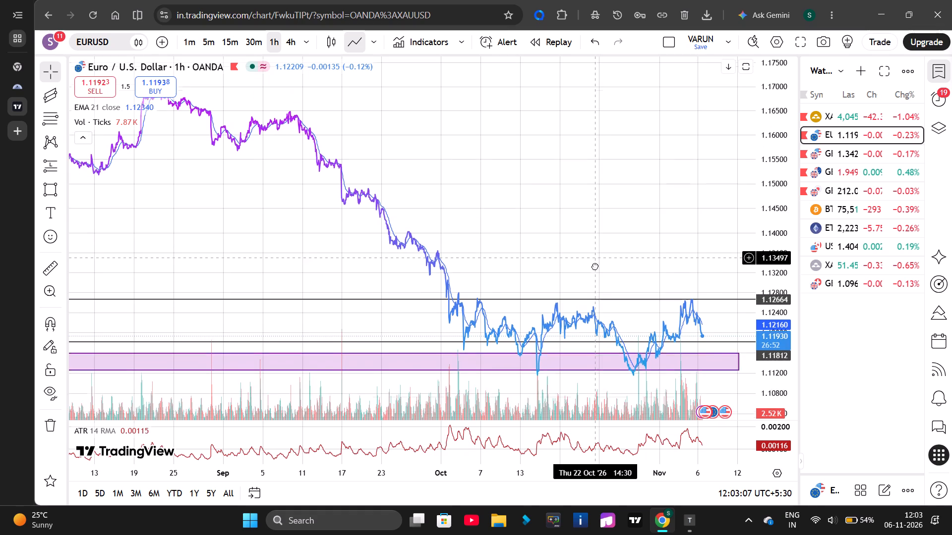
drag(595, 266, 592, 279)
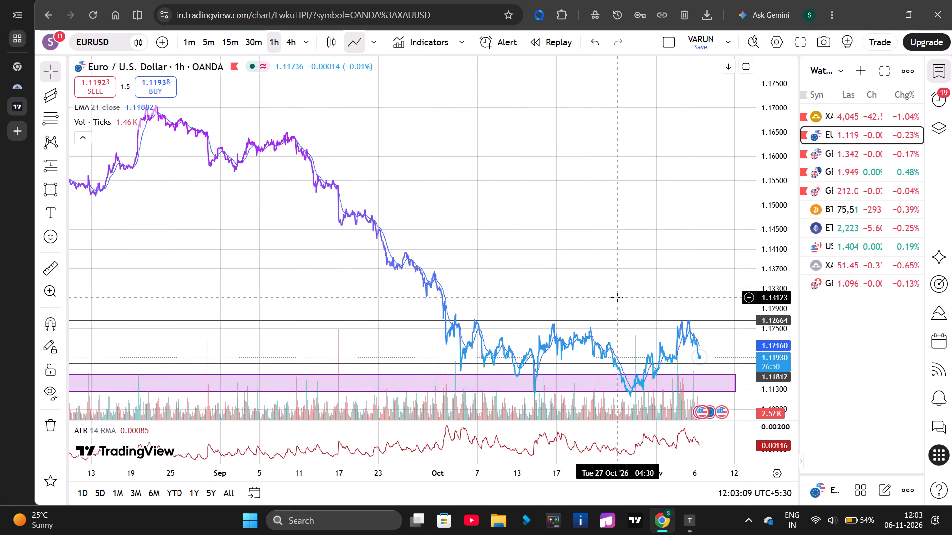
drag(617, 298, 778, 301)
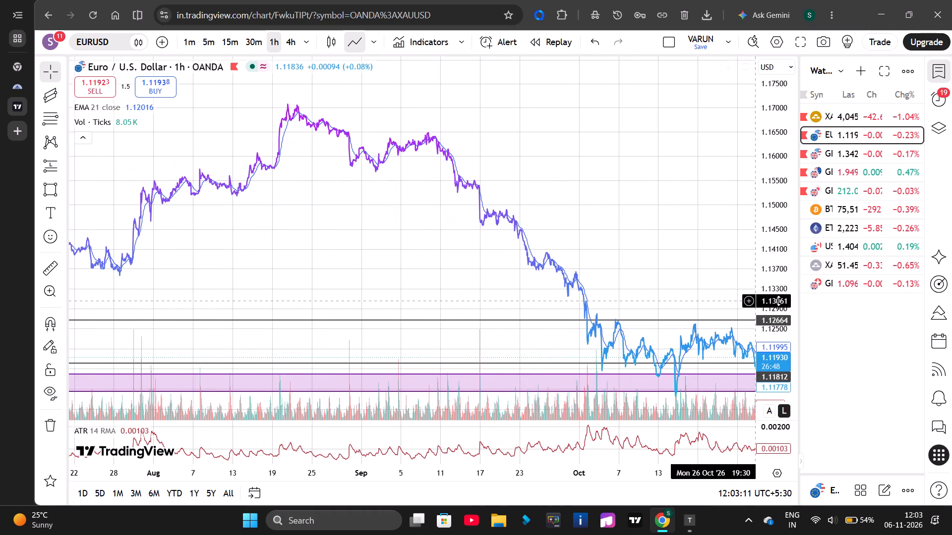
scroll(785, 235, down, 7)
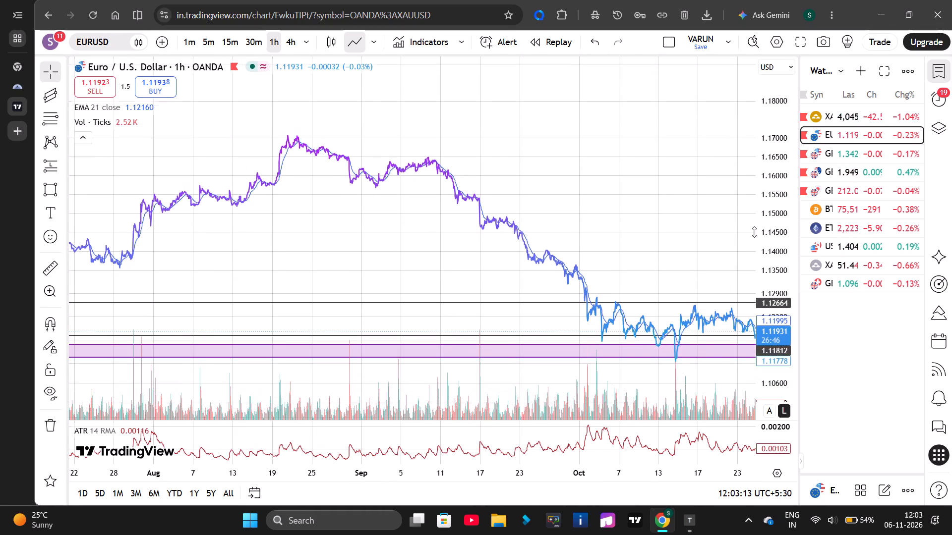
scroll(536, 229, down, 8)
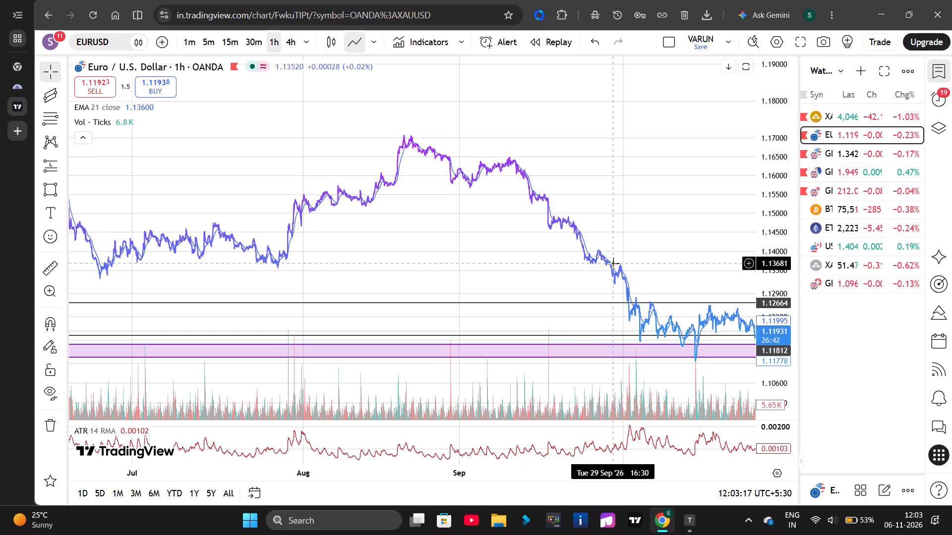
key(alt+h)
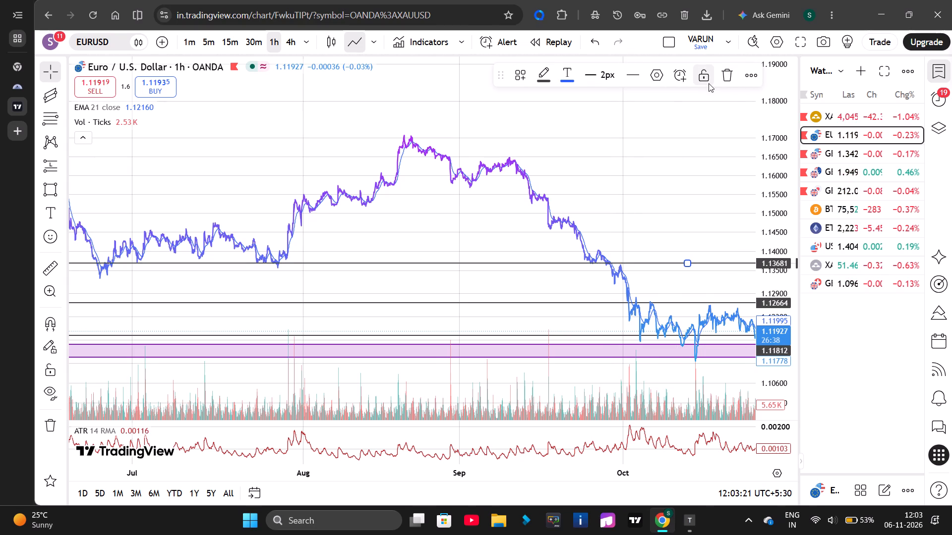
click(709, 83)
On the 30m EURUSD timeframe, draw a regression channel from the 4 Nov 18:00 high to the latest bar, 6 Nov 12:00.
drag(671, 189, 444, 199)
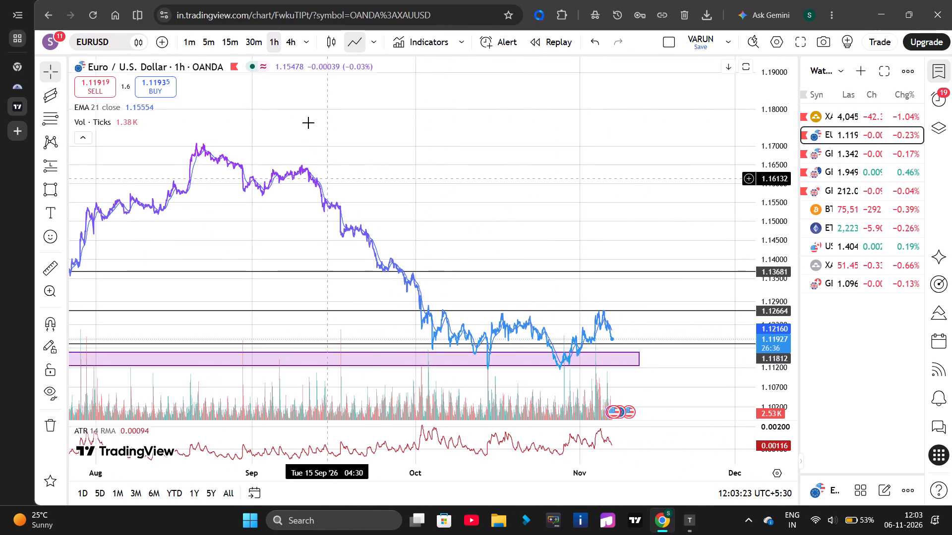
click(255, 42)
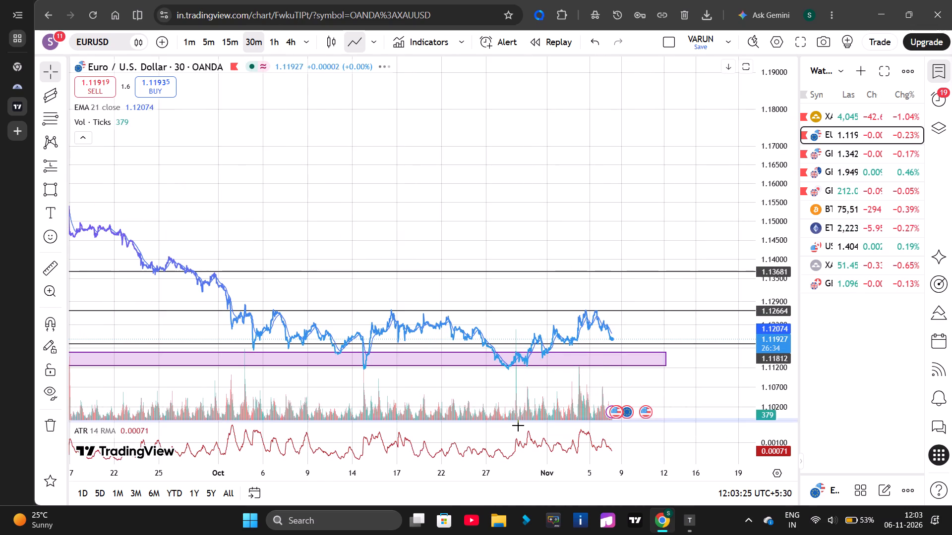
click(471, 457)
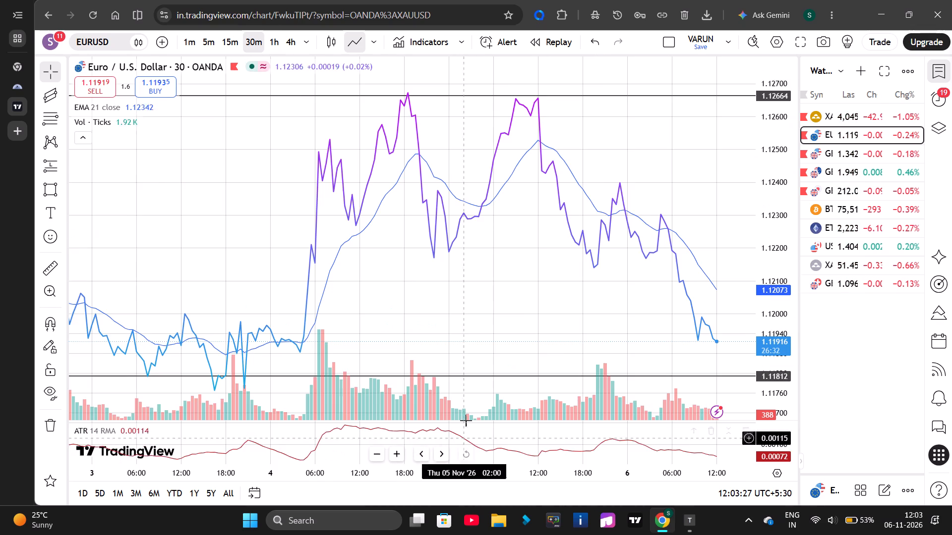
drag(548, 293, 443, 284)
scroll(810, 200, down, 10)
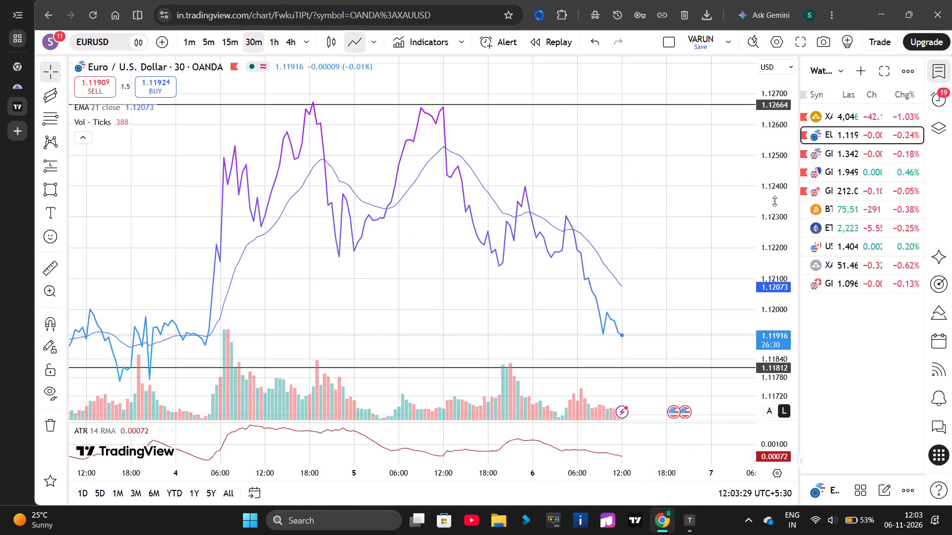
scroll(774, 201, down, 10)
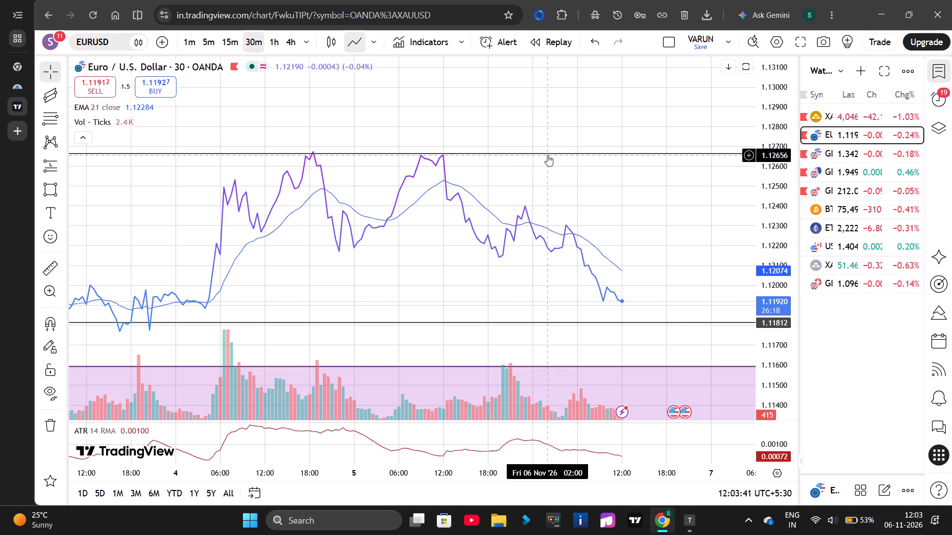
click(52, 98)
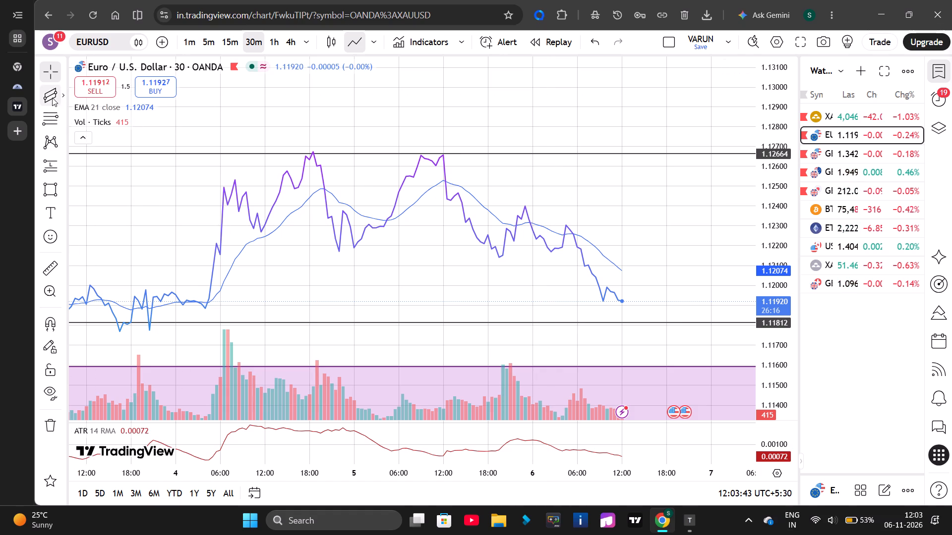
click(310, 152)
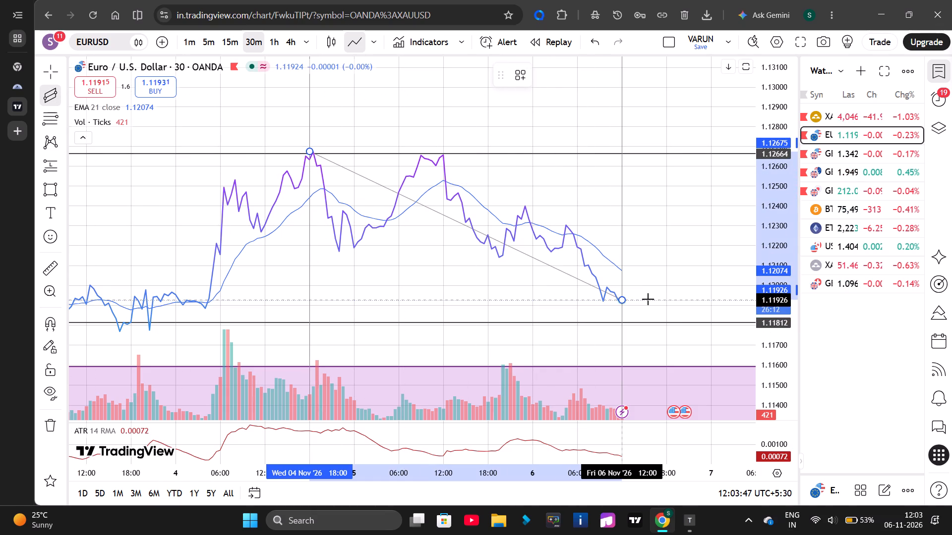
click(648, 299)
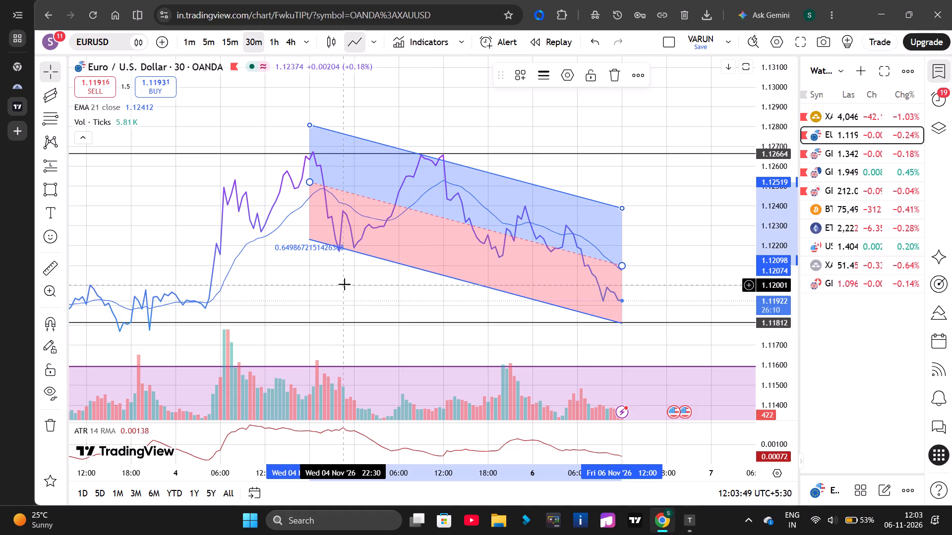
click(346, 284)
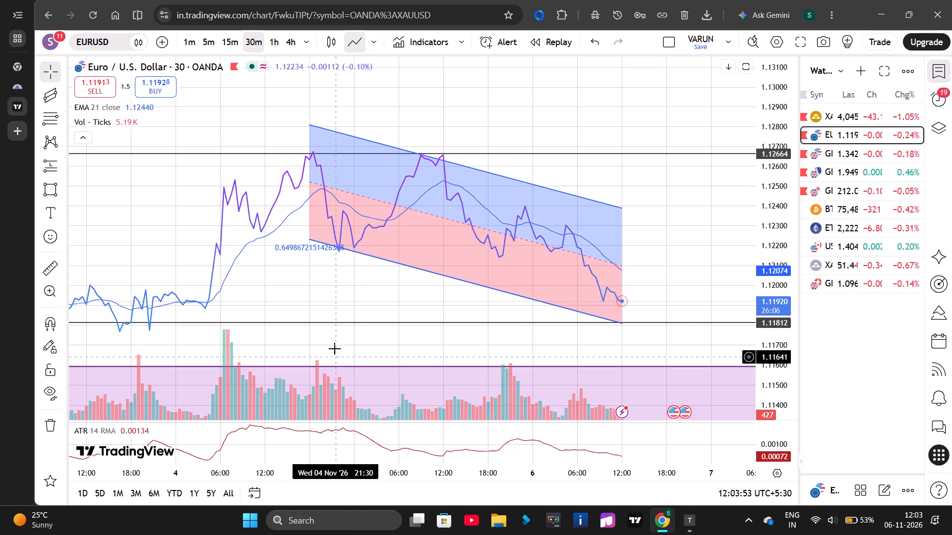
click(347, 282)
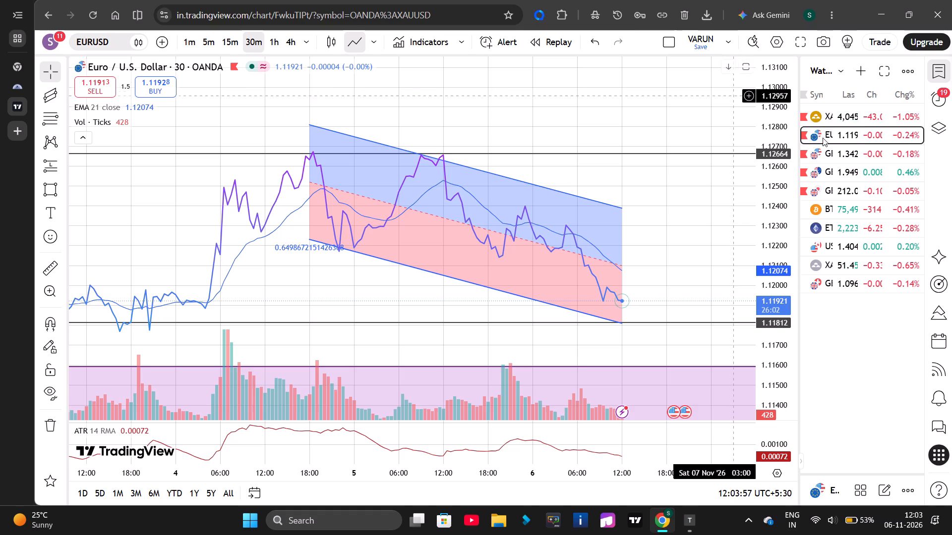
Open the GBPUSD chart from the watchlist.
click(868, 150)
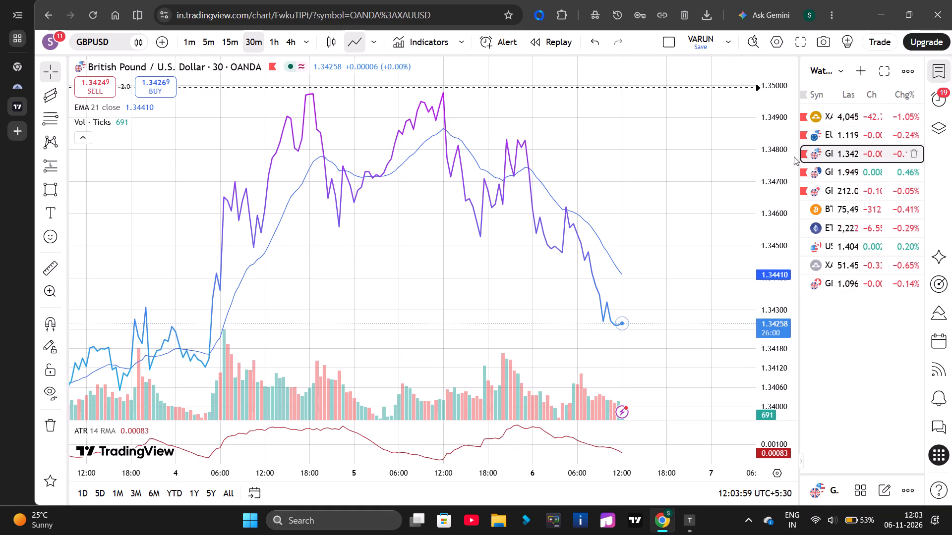
Switch the GBPUSD chart to the 4h timeframe and delete its price alert for crossing 1.34993.
scroll(773, 156, down, 14)
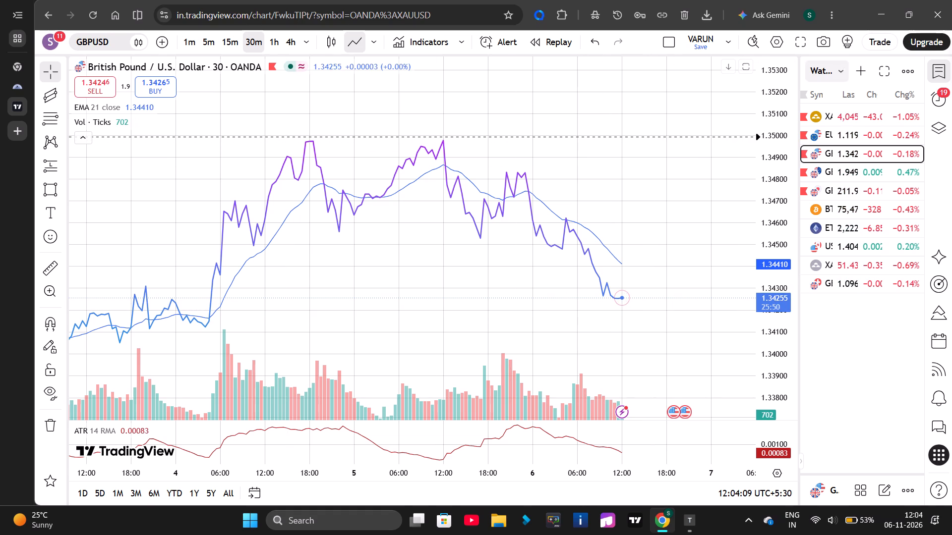
click(282, 38)
click(297, 39)
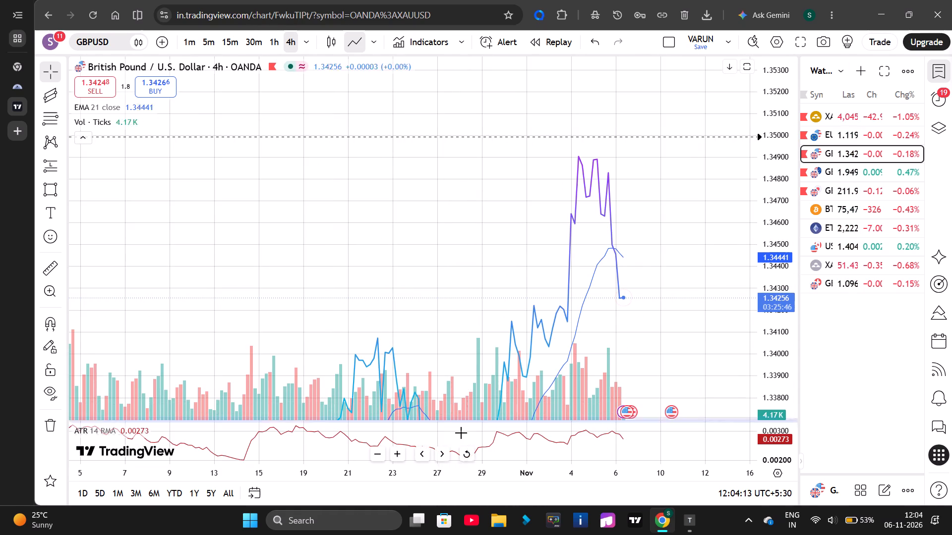
click(464, 449)
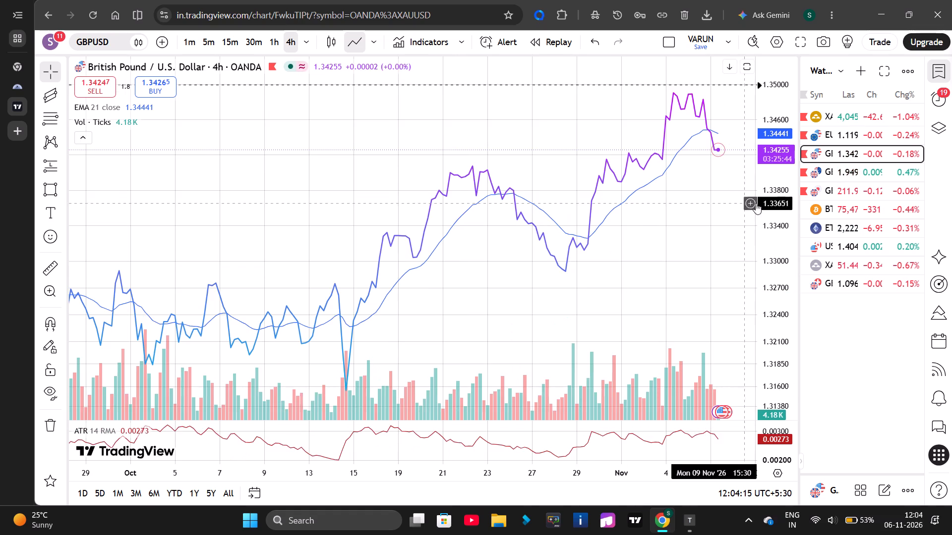
scroll(760, 207, down, 7)
scroll(599, 261, down, 8)
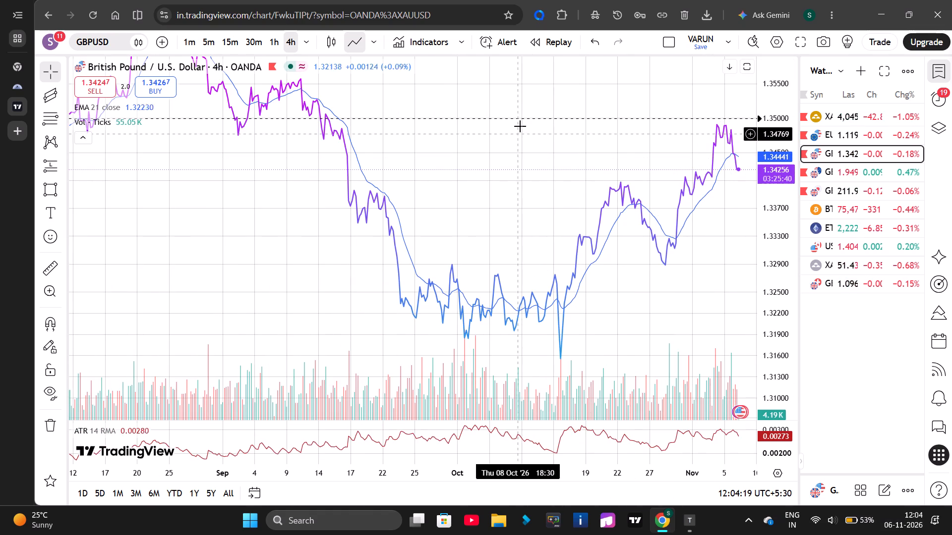
click(462, 117)
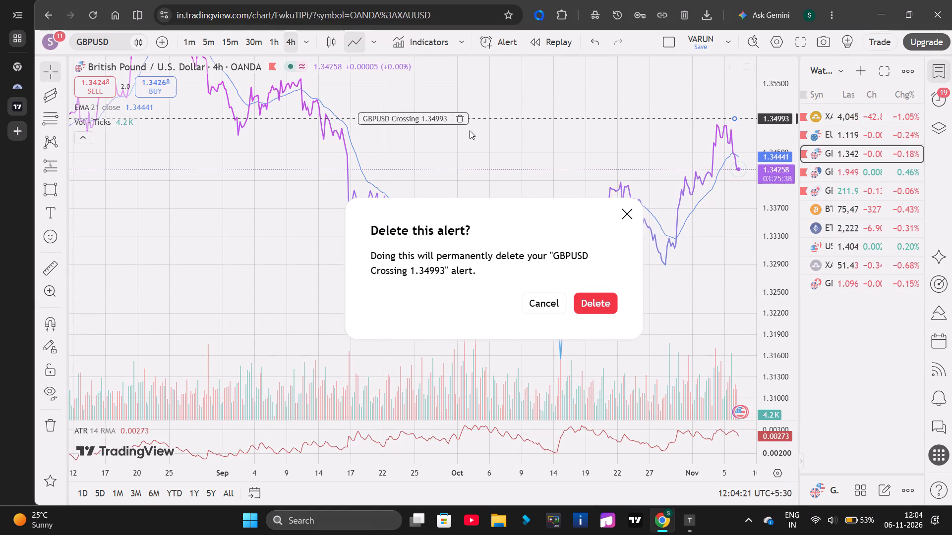
click(592, 308)
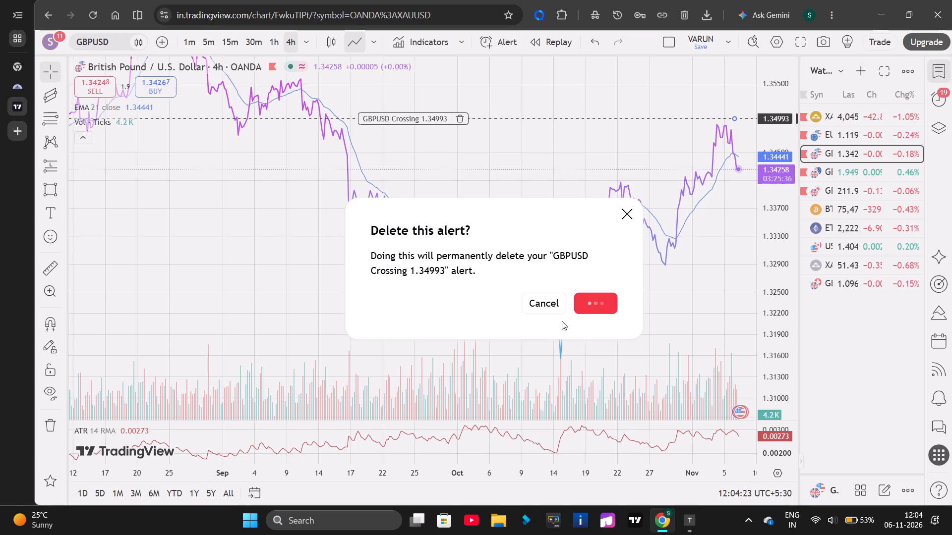
Draw a rectangle zone from 1.38522 to 1.37191 at the January 2026 peak, spanning 8 Sep '25 to 2 Nov '26, and lock it.
scroll(558, 383, down, 1)
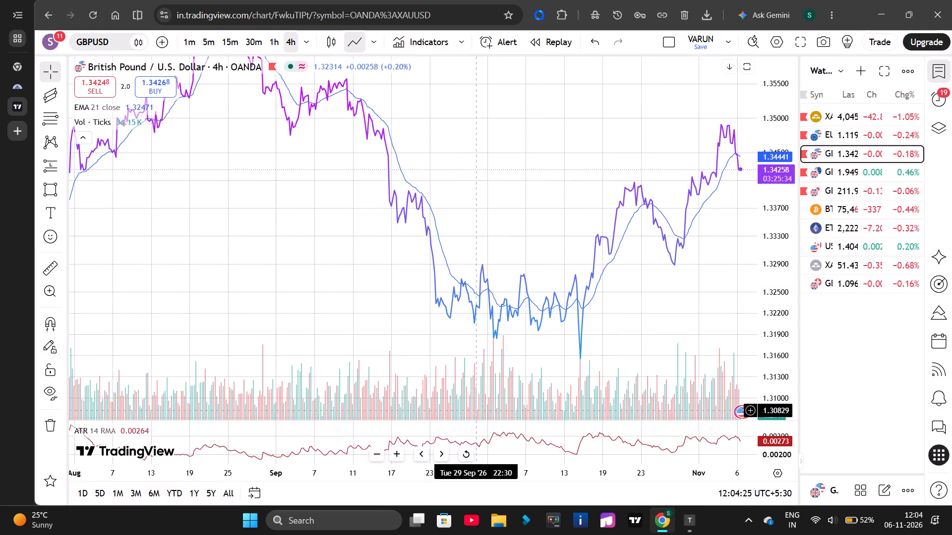
click(464, 454)
scroll(478, 278, down, 8)
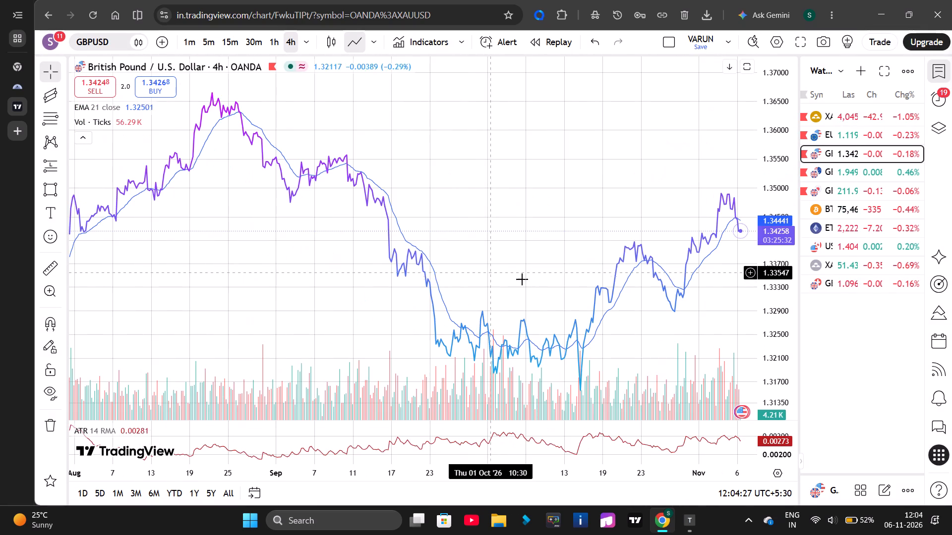
scroll(403, 152, down, 8)
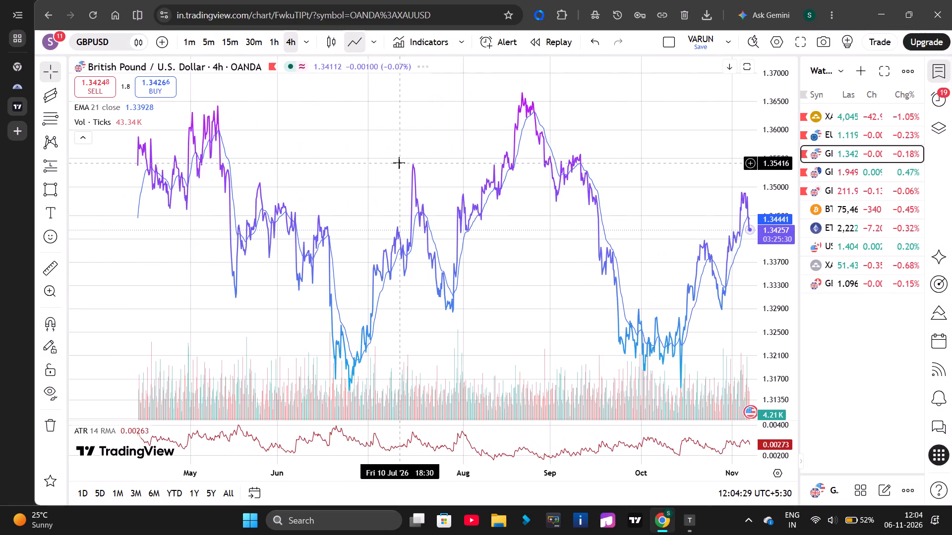
scroll(397, 165, down, 12)
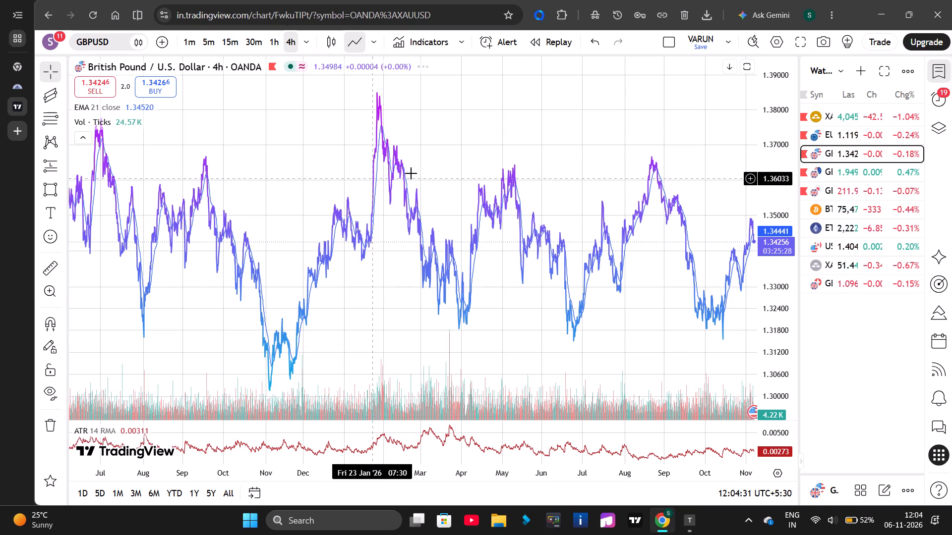
scroll(782, 160, down, 9)
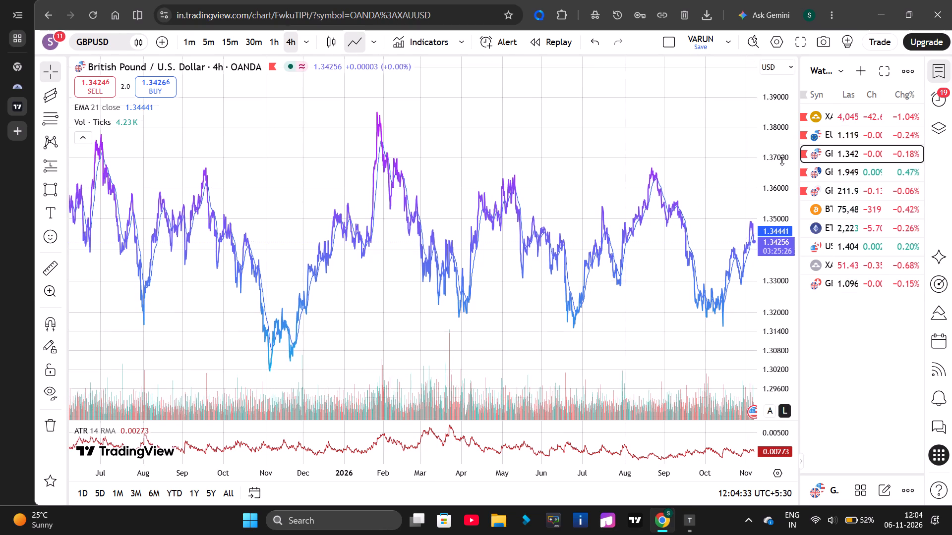
drag(498, 181, 474, 185)
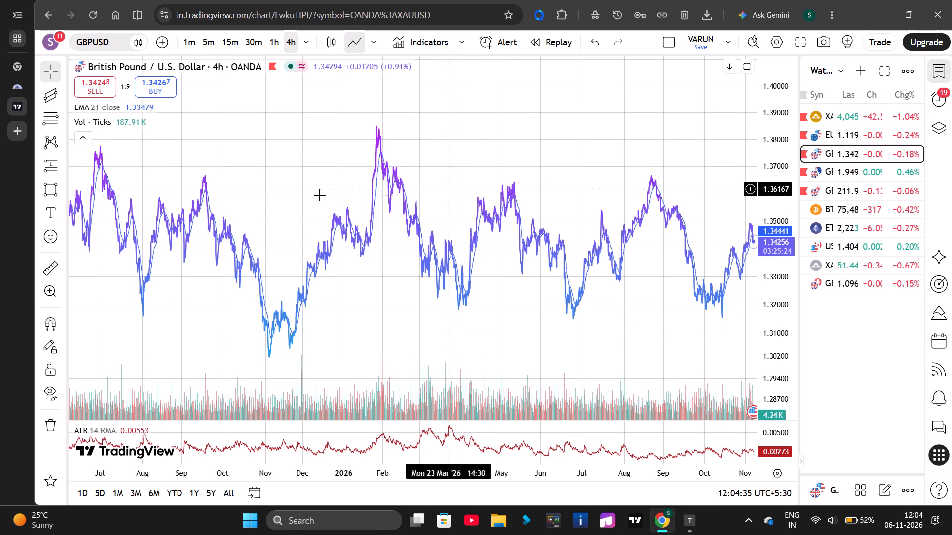
click(44, 187)
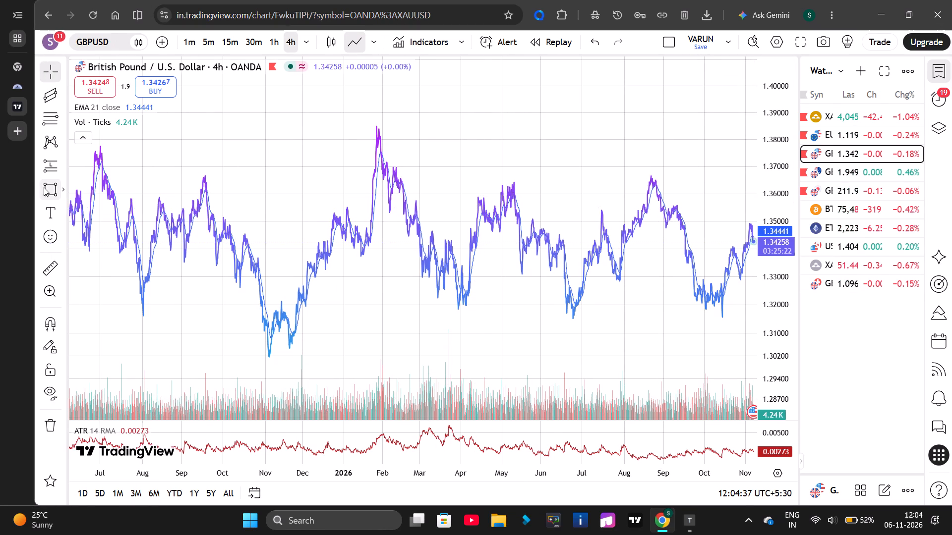
click(192, 125)
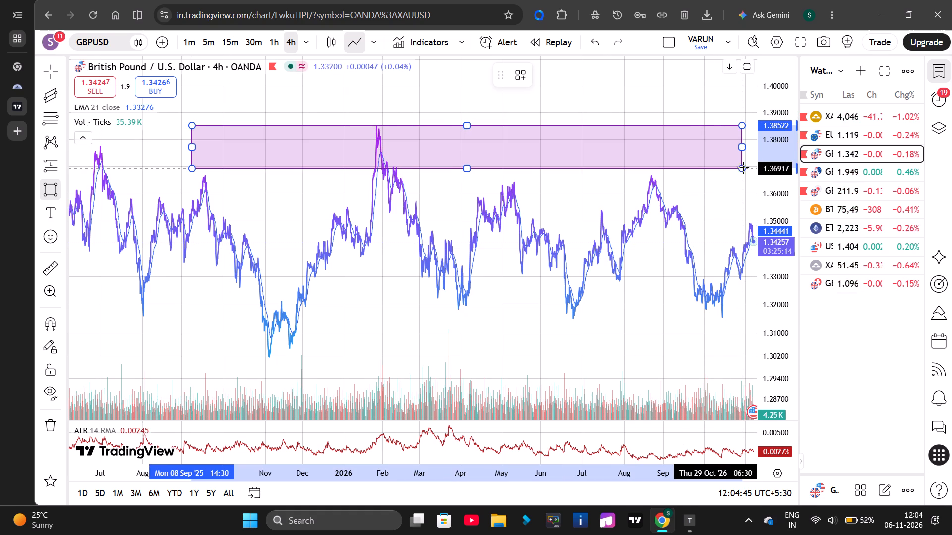
click(745, 161)
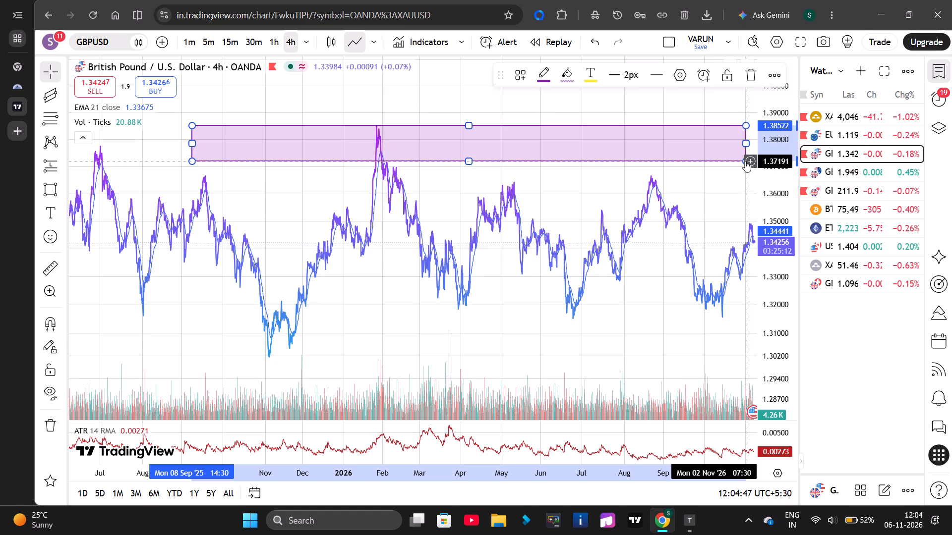
click(722, 71)
Draw a rectangle zone from 1.30182 to 1.30420 at the November 2025 low, spanning 12 Nov '26 back to 25 Jul '25, and lock it.
drag(625, 200, 518, 191)
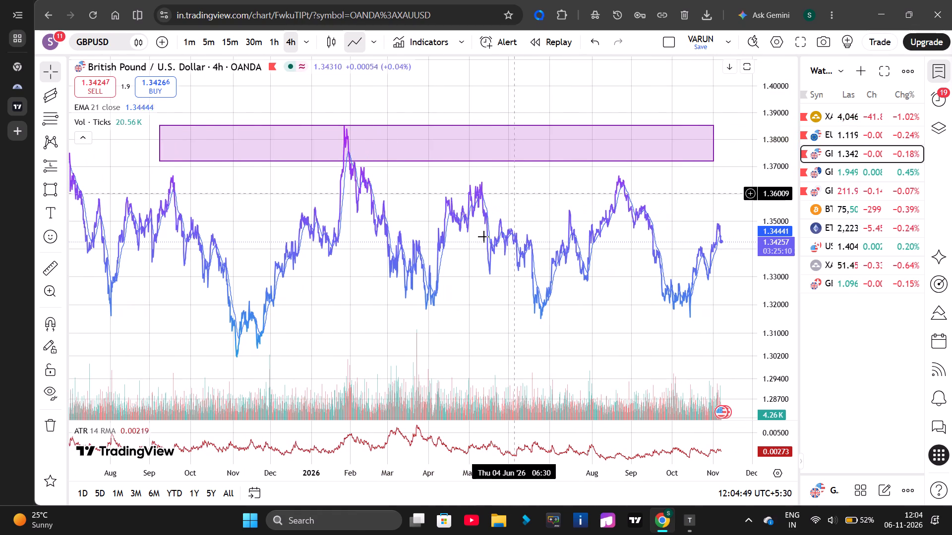
drag(372, 326, 373, 284)
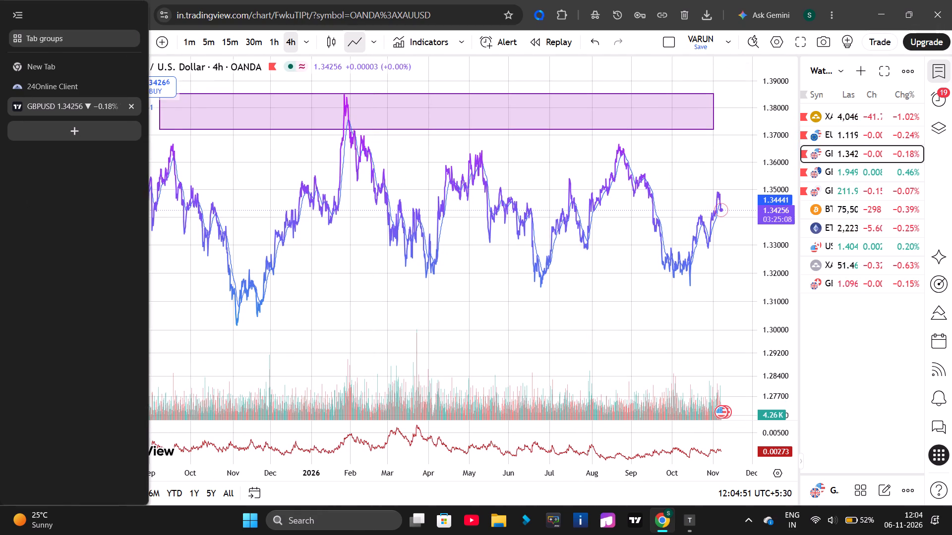
click(46, 192)
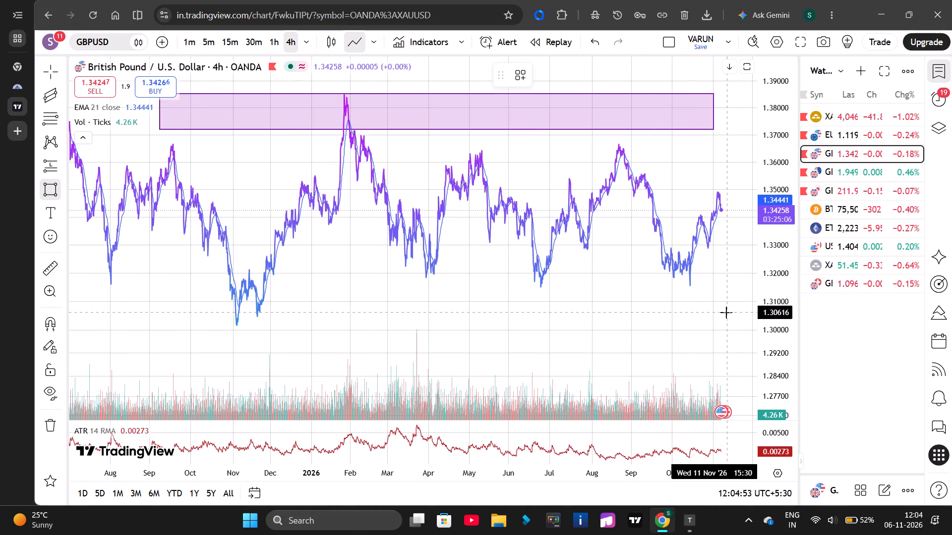
click(728, 324)
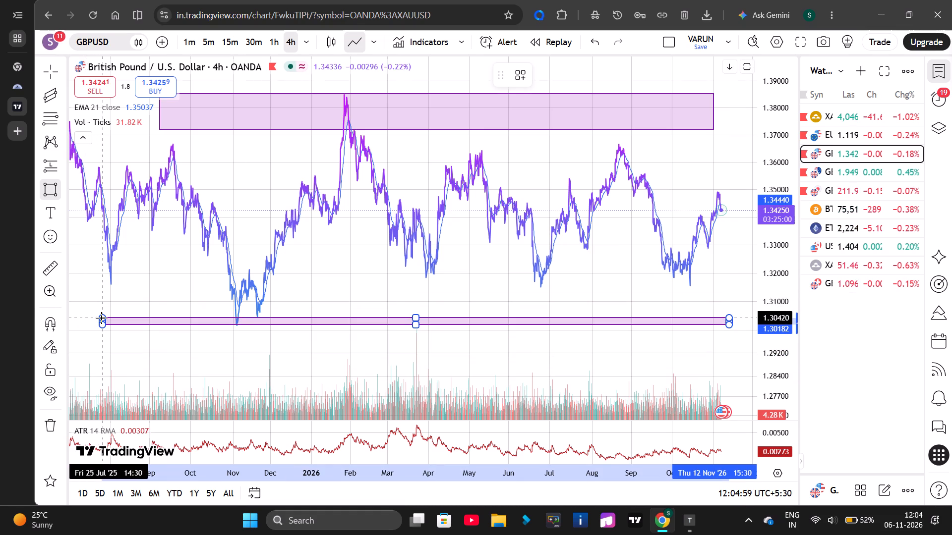
click(102, 318)
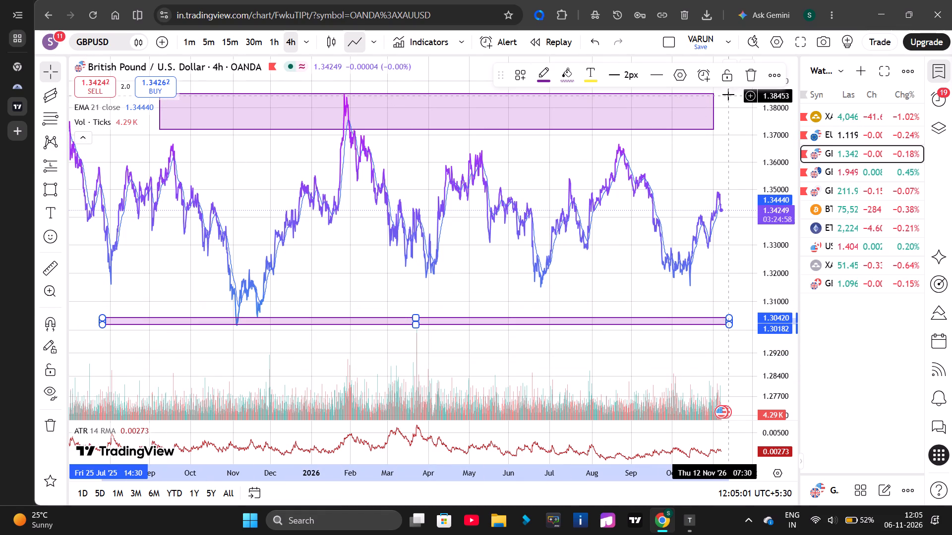
click(725, 84)
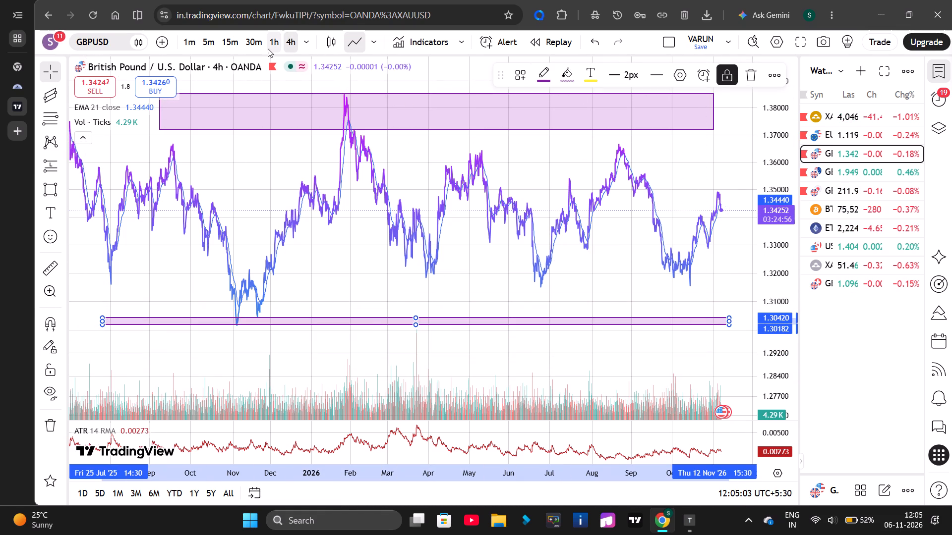
Switch the GBPUSD chart to the 1h timeframe.
click(268, 49)
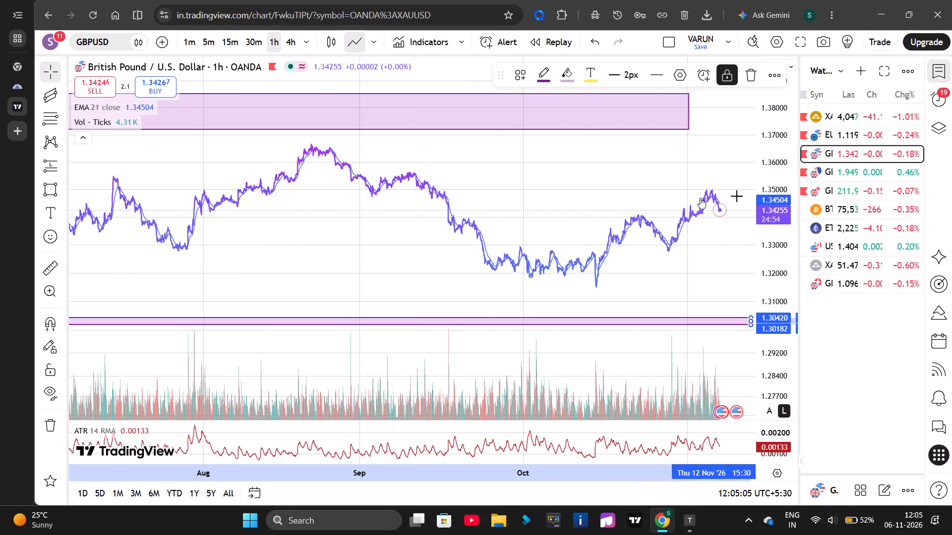
scroll(769, 220, up, 13)
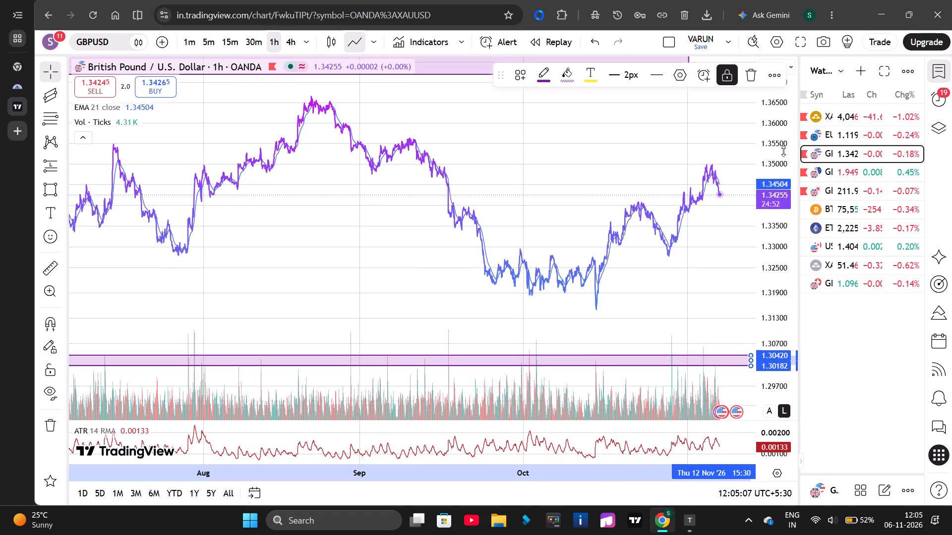
scroll(800, 192, up, 2)
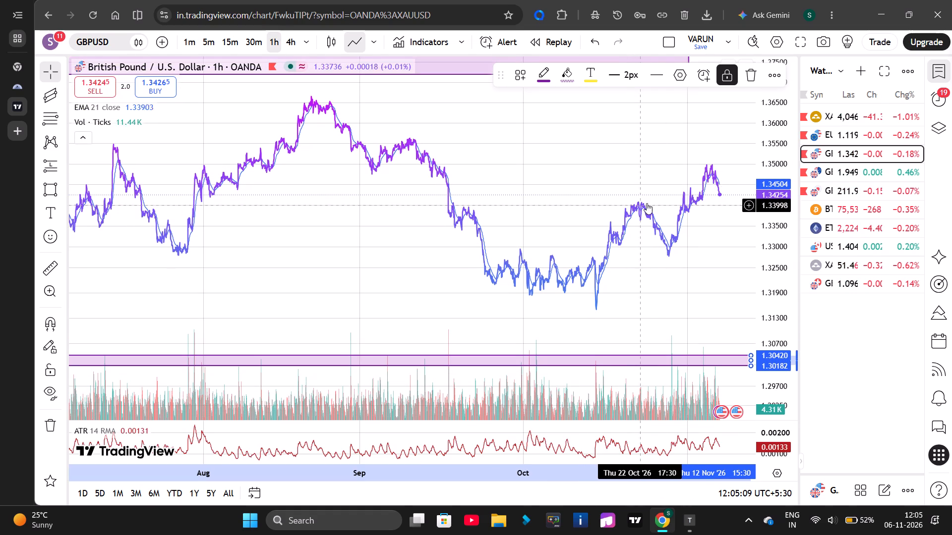